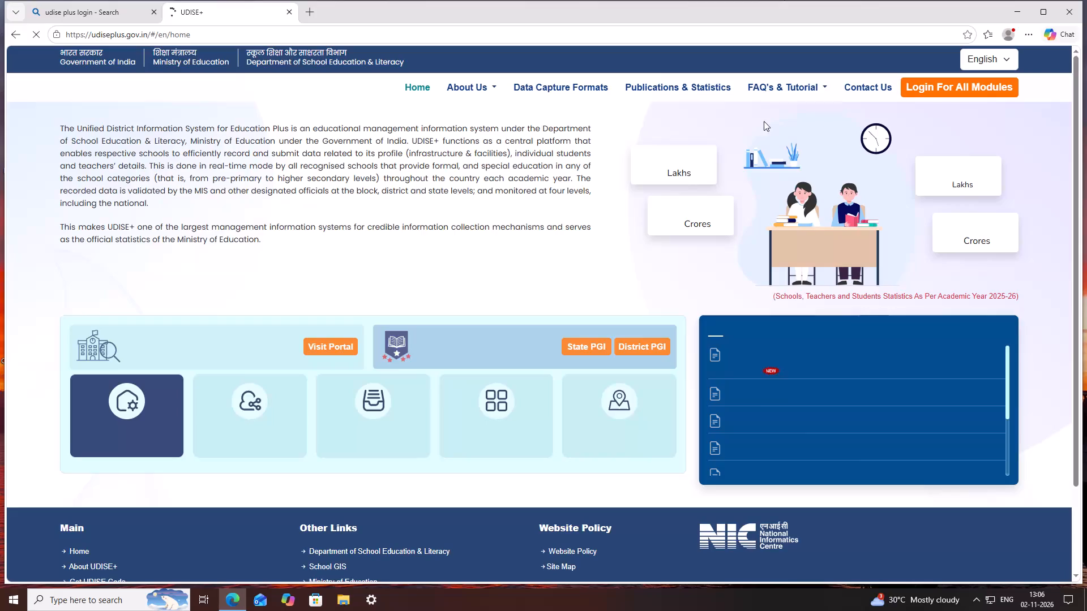
Go to the login for all modules and open the module login page for the state TELANGANA.
{"action": "left_click", "coordinate": [934, 91]}
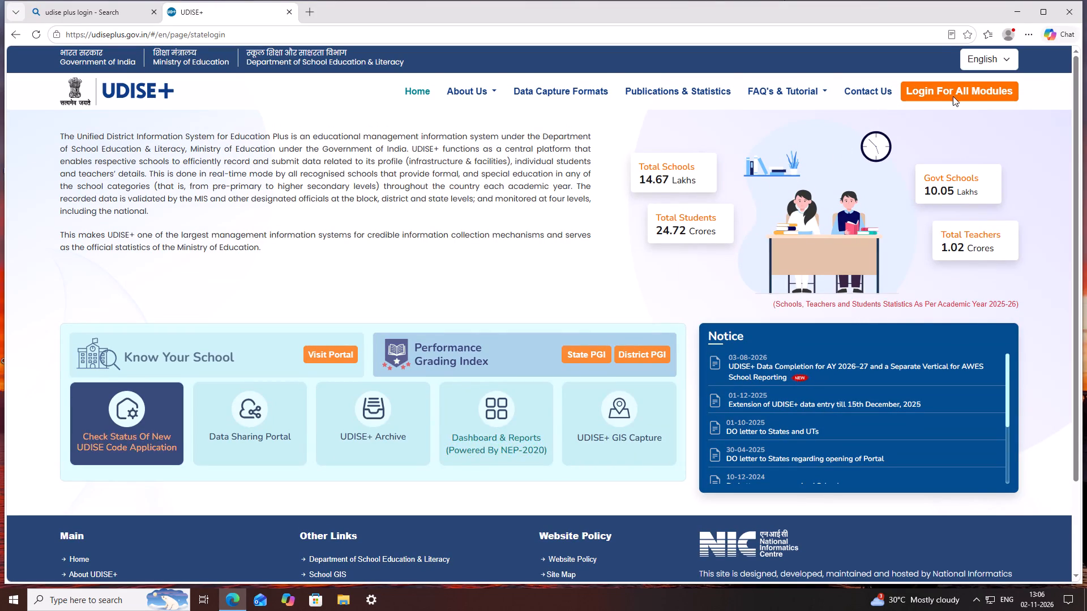
{"action": "left_click", "coordinate": [581, 306]}
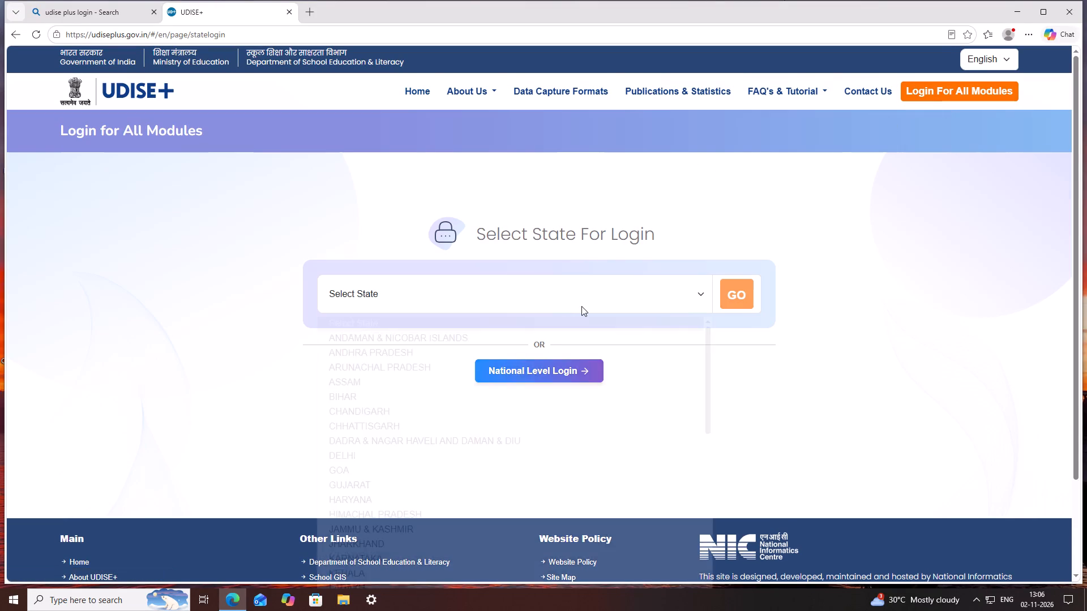
{"action": "scroll", "coordinate": [444, 502], "scroll_direction": "down", "scroll_amount": 4}
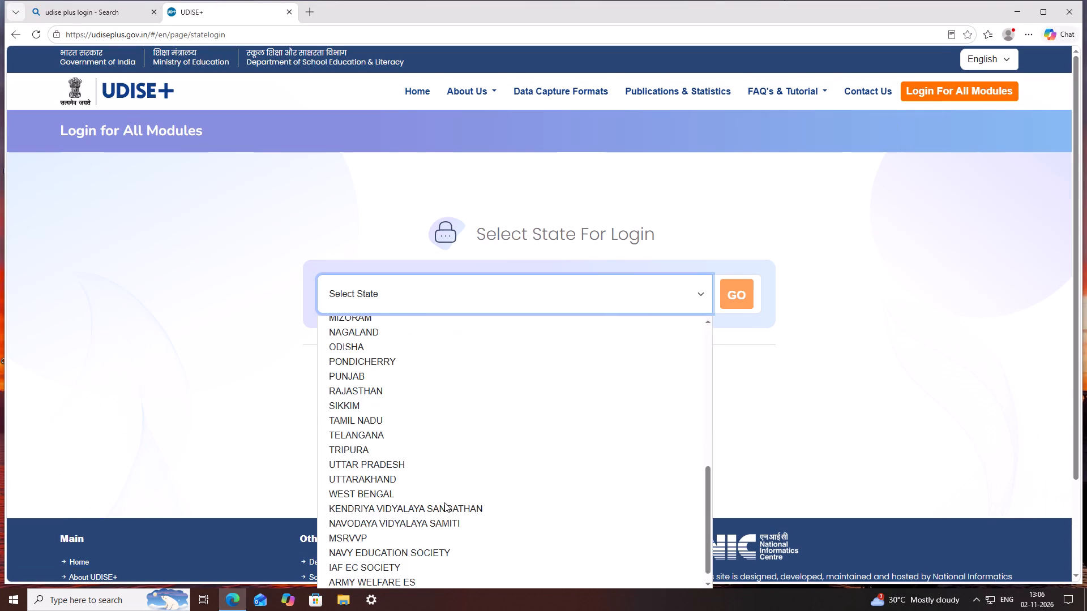
{"action": "left_click", "coordinate": [416, 423]}
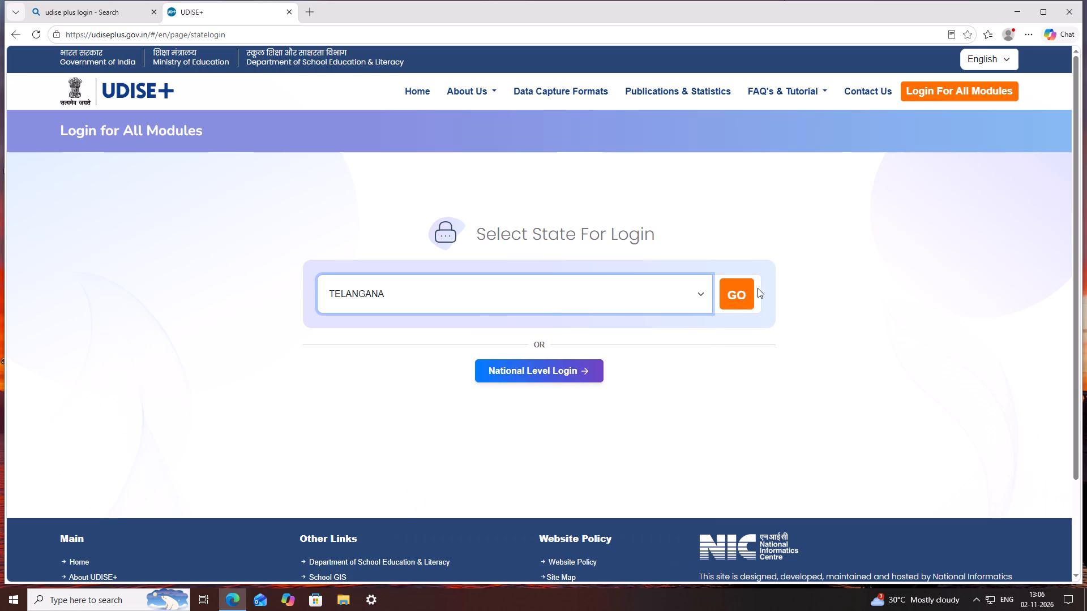
{"action": "left_click", "coordinate": [743, 291]}
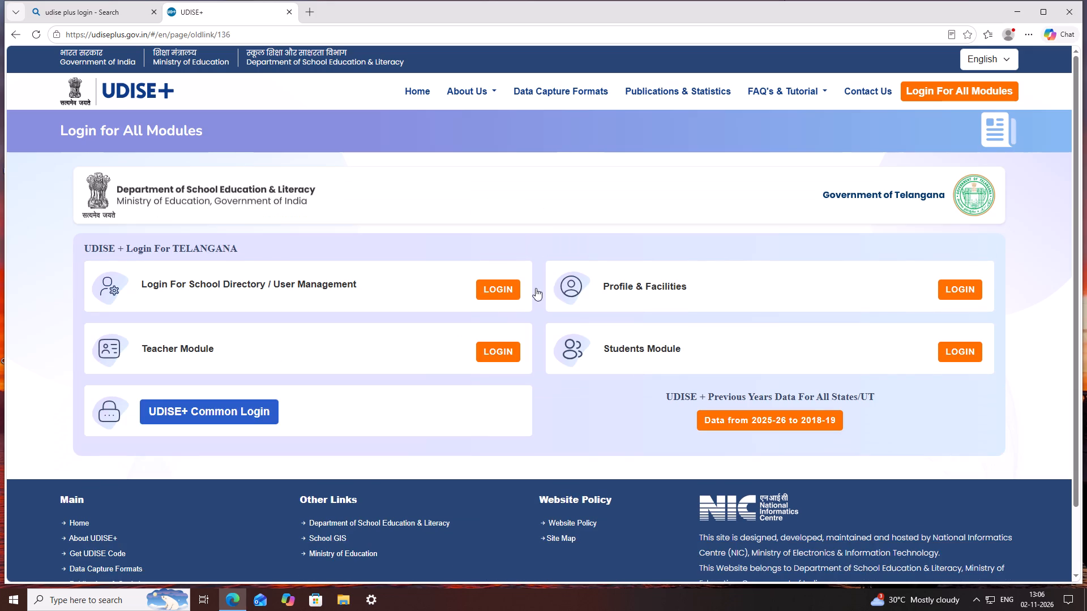
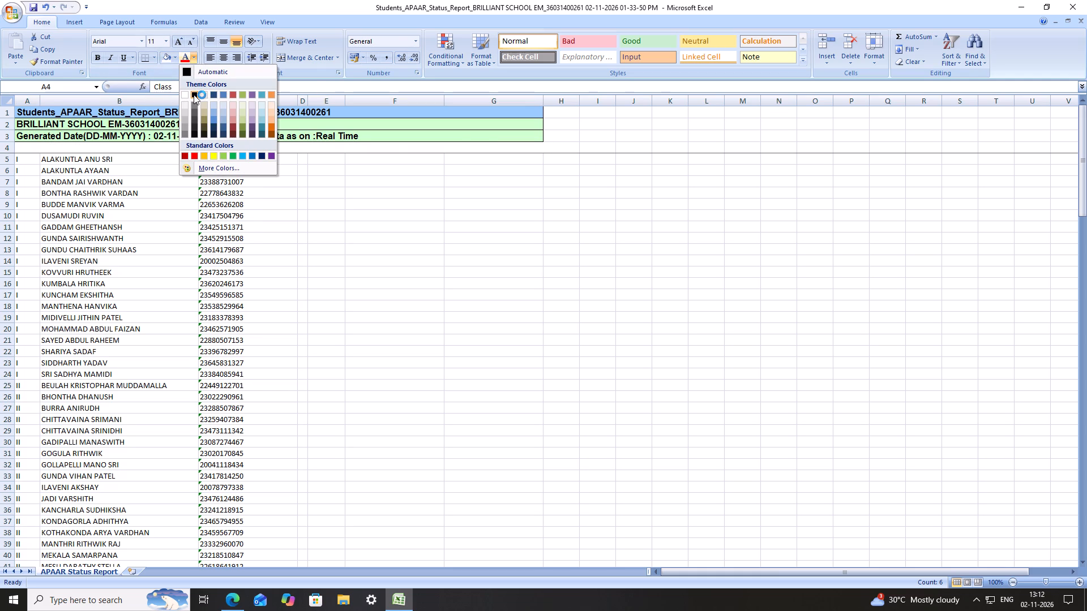
Make the row 4 column headings (Class, Student Name, Student PEN, both sets) black and bold.
{"action": "left_click", "coordinate": [196, 95]}
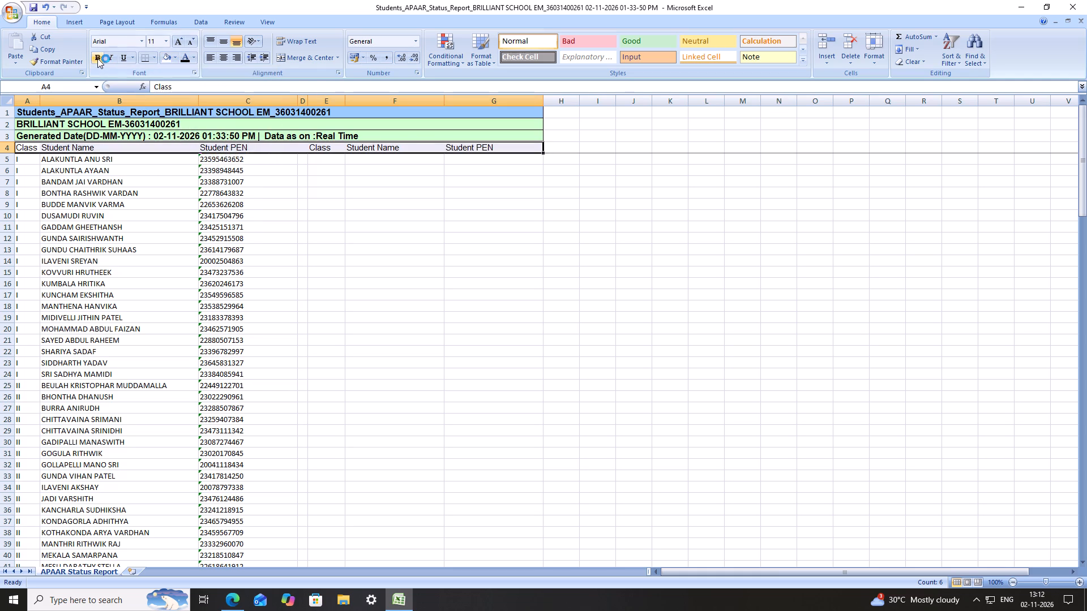
{"action": "left_click", "coordinate": [97, 58]}
{"action": "left_click", "coordinate": [444, 232]}
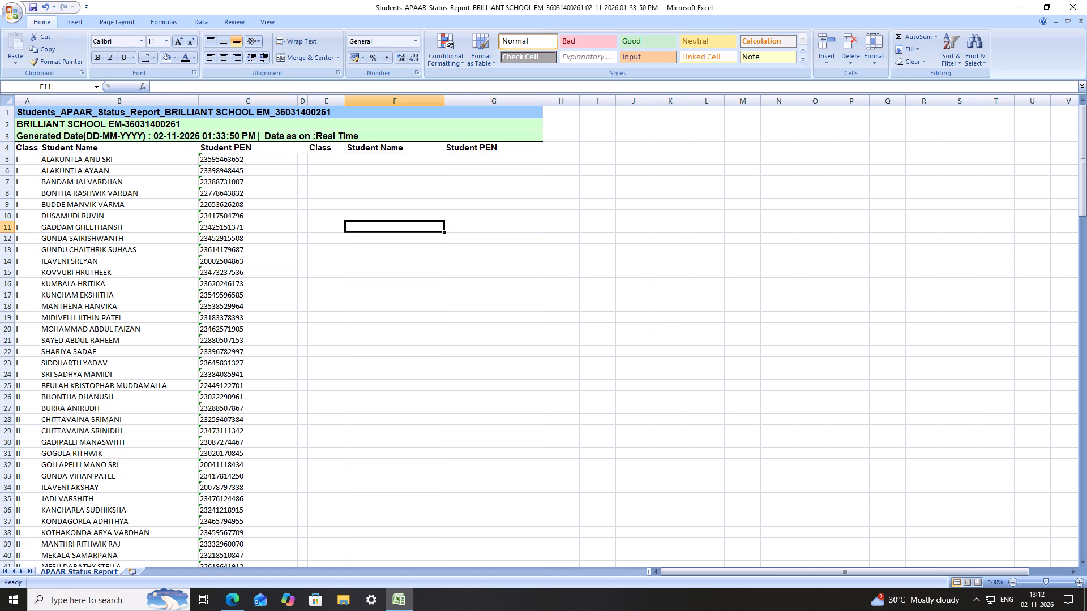
Save the APAAR status report workbook.
{"action": "key", "text": "ctrl+s"}
{"action": "left_click", "coordinate": [436, 231]}
Look through the student list from class I down to its last rows beneath the formatted headings.
{"action": "left_click", "coordinate": [30, 150]}
{"action": "left_click", "coordinate": [515, 247]}
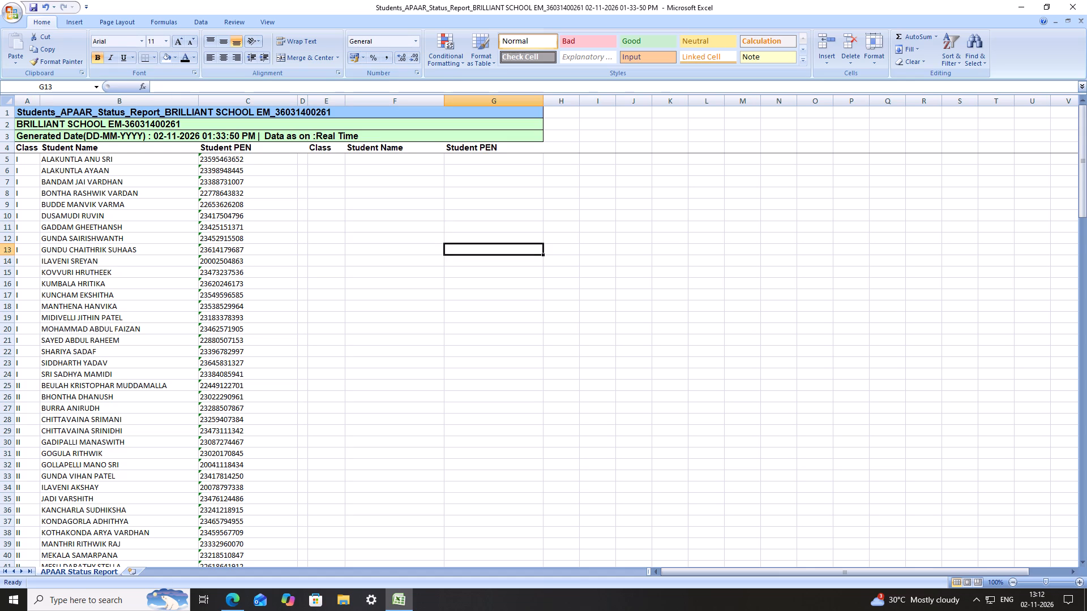
{"action": "scroll", "coordinate": [218, 252], "scroll_direction": "down", "scroll_amount": 3}
{"action": "scroll", "coordinate": [218, 252], "scroll_direction": "up", "scroll_amount": 14}
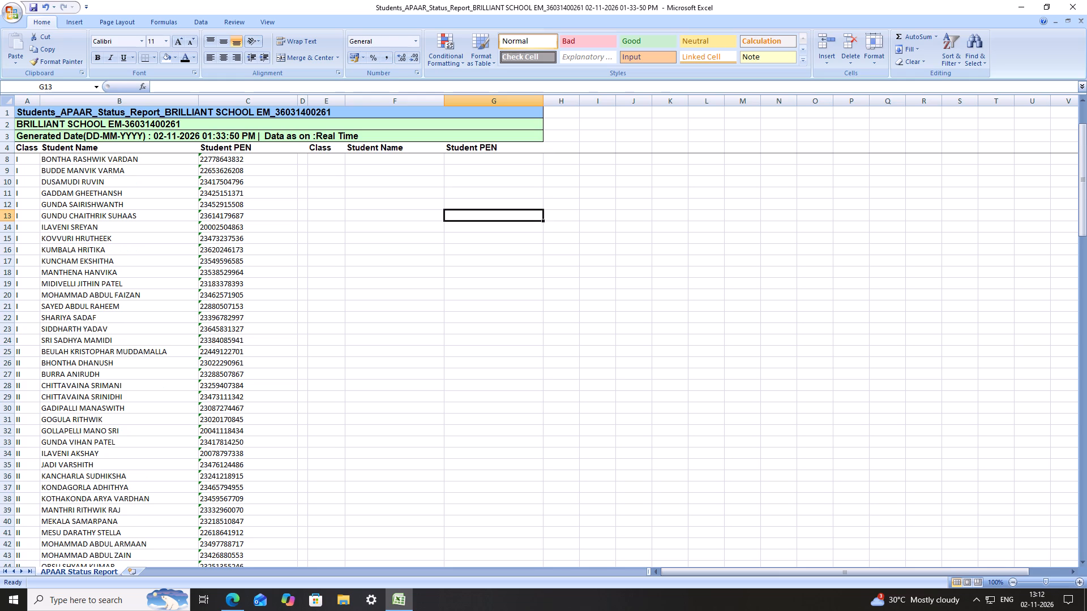
{"action": "scroll", "coordinate": [219, 249], "scroll_direction": "down", "scroll_amount": 15}
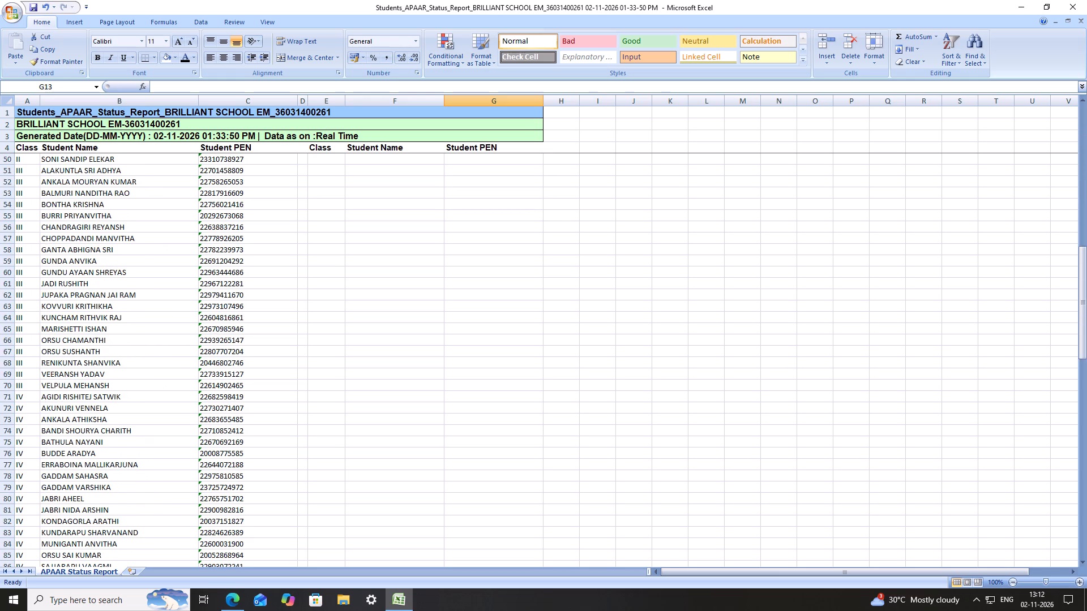
{"action": "scroll", "coordinate": [220, 249], "scroll_direction": "up", "scroll_amount": 20}
{"action": "scroll", "coordinate": [220, 249], "scroll_direction": "up", "scroll_amount": 5}
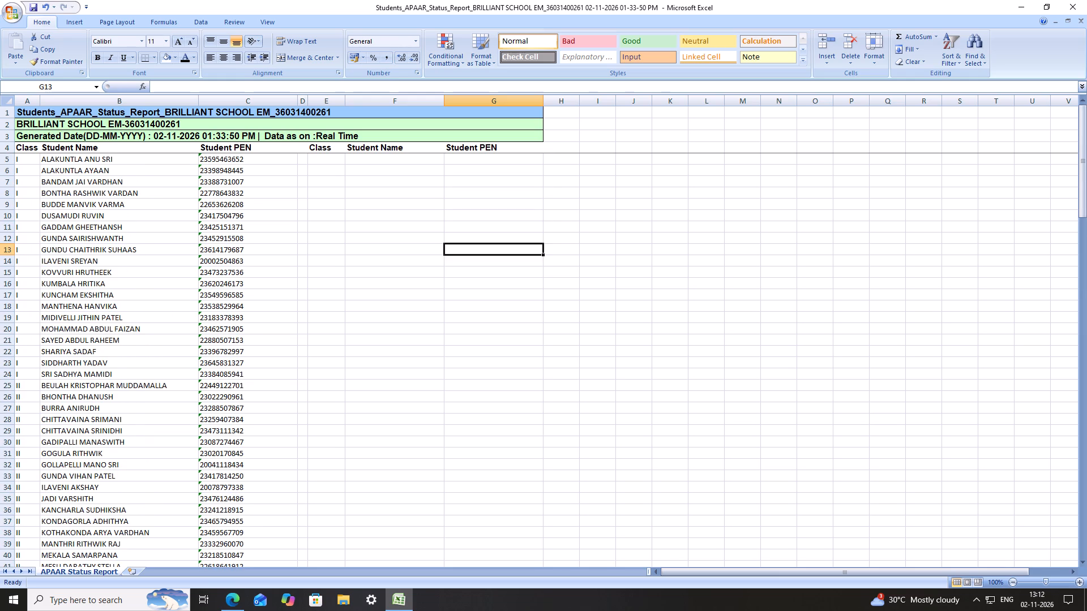
{"action": "scroll", "coordinate": [226, 252], "scroll_direction": "down", "scroll_amount": 20}
{"action": "scroll", "coordinate": [226, 252], "scroll_direction": "down", "scroll_amount": 20}
{"action": "scroll", "coordinate": [226, 252], "scroll_direction": "down", "scroll_amount": 2}
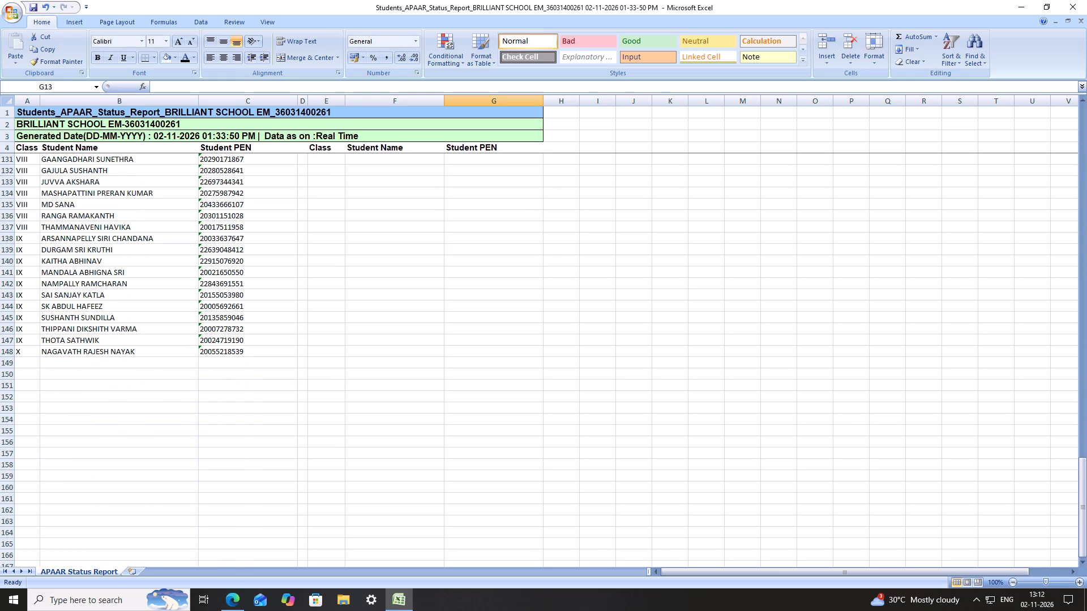
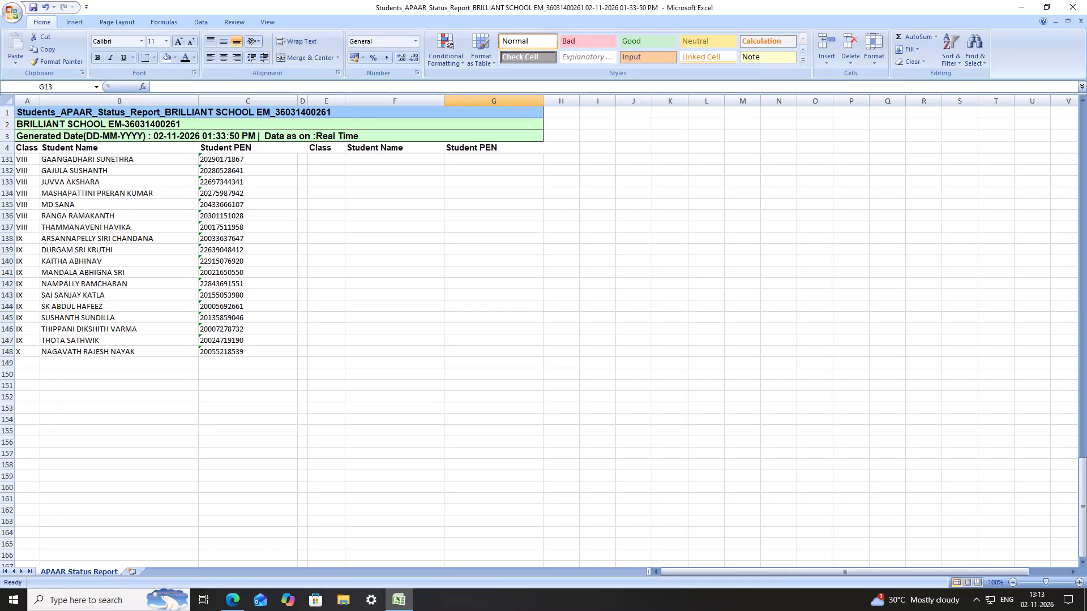
Move the class IV to X student rows (A71:C148) into the second column set, starting at E5.
{"action": "left_click", "coordinate": [392, 353]}
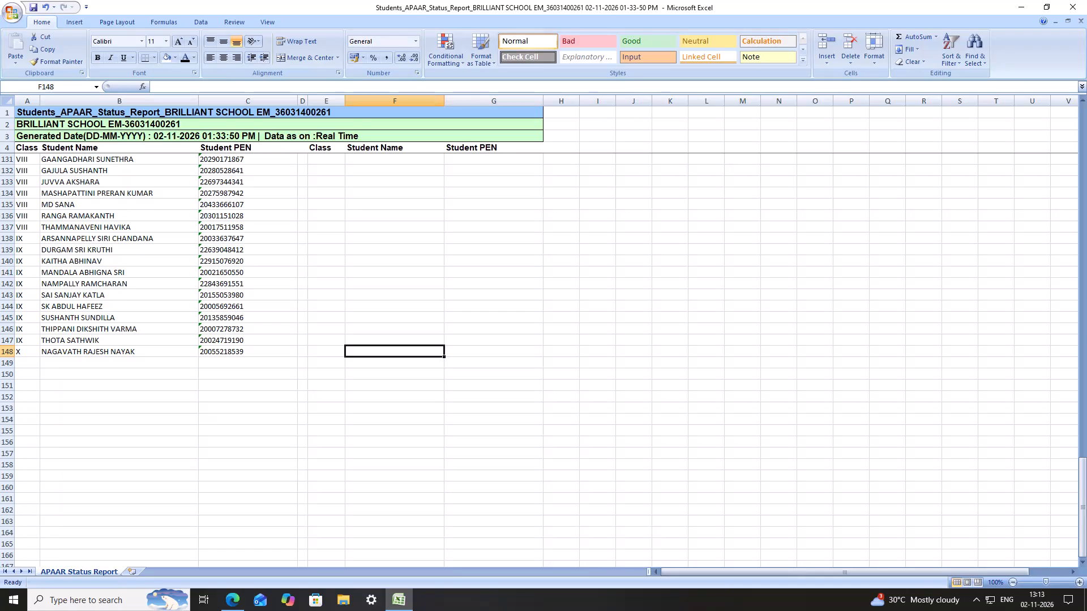
{"action": "scroll", "coordinate": [234, 371], "scroll_direction": "up", "scroll_amount": 14}
{"action": "scroll", "coordinate": [147, 326], "scroll_direction": "up", "scroll_amount": 6}
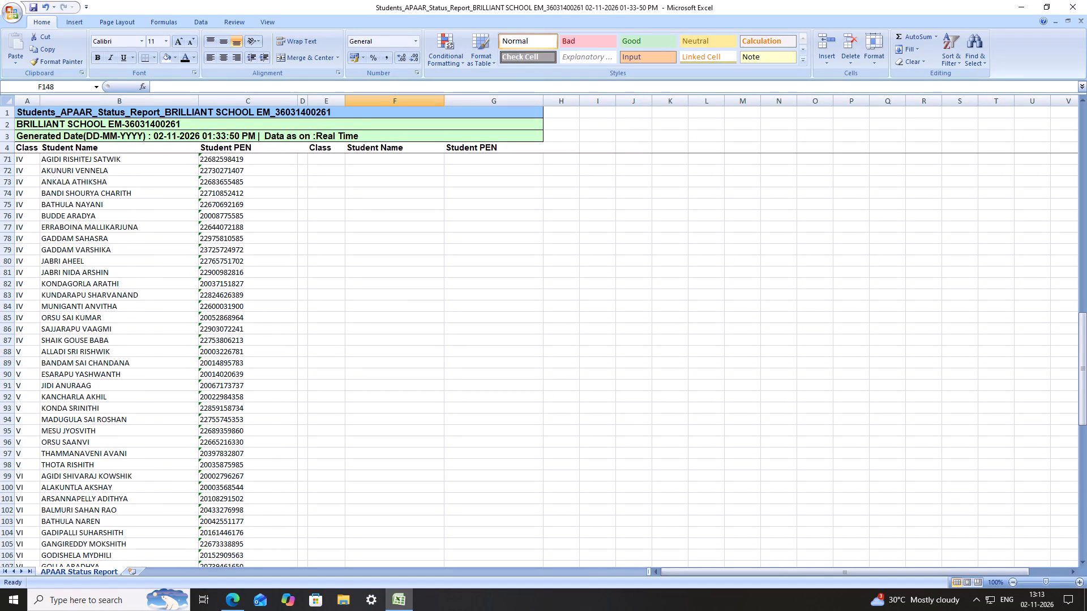
{"action": "scroll", "coordinate": [49, 182], "scroll_direction": "up", "scroll_amount": 2}
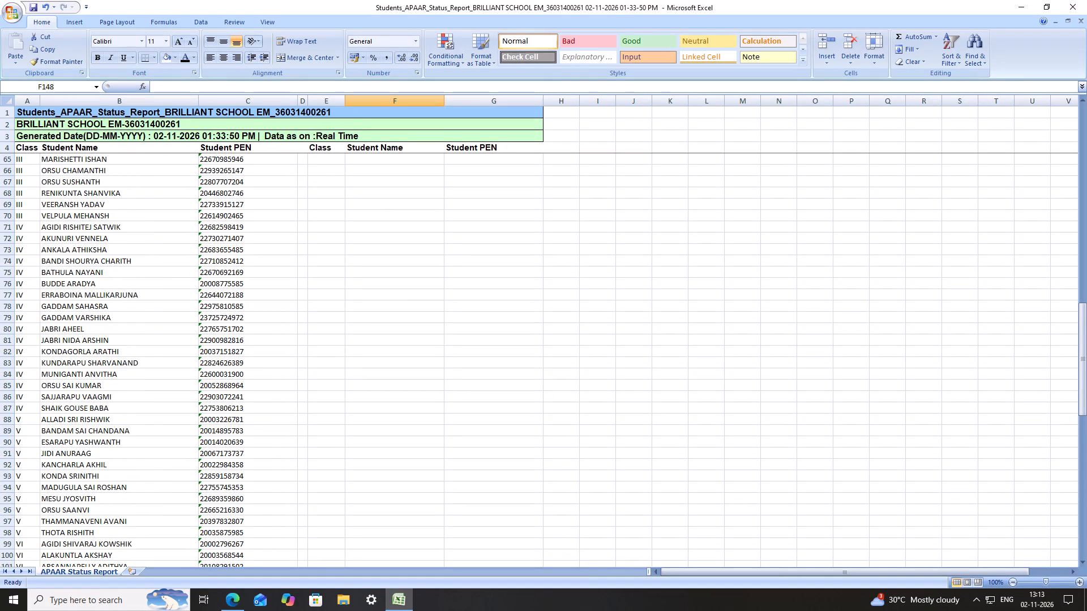
{"action": "left_click", "coordinate": [6, 227]}
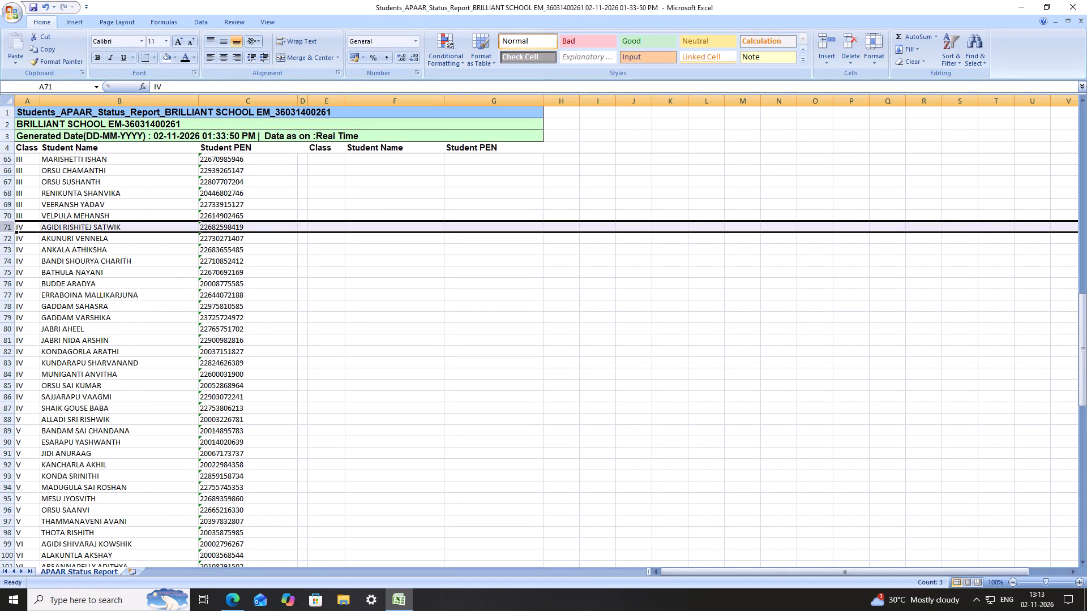
{"action": "left_click", "coordinate": [260, 223], "text": "shift"}
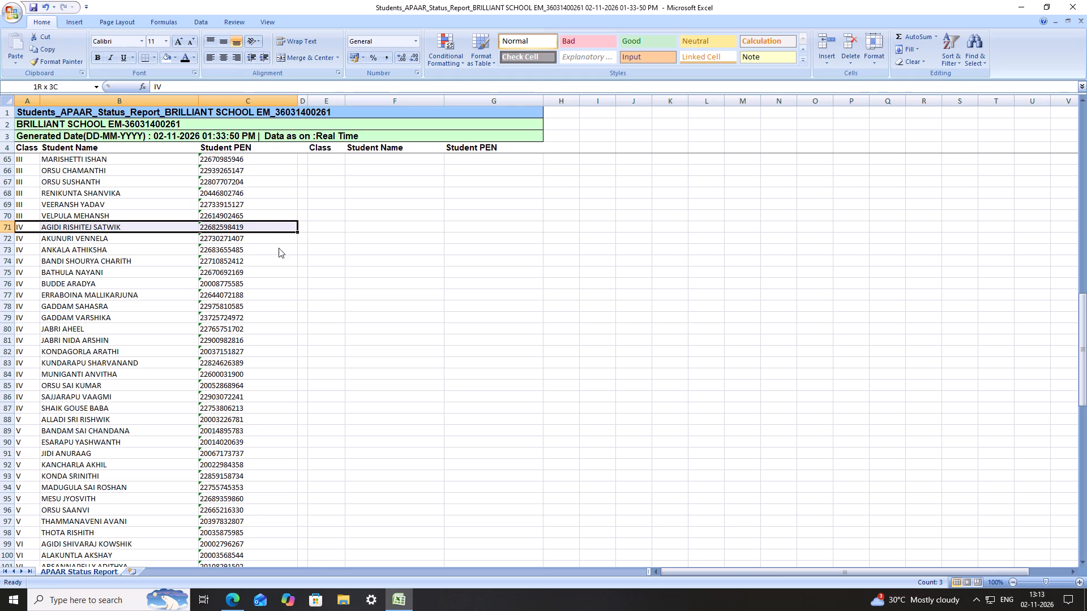
{"action": "left_click", "coordinate": [336, 265]}
{"action": "left_click", "coordinate": [18, 225]}
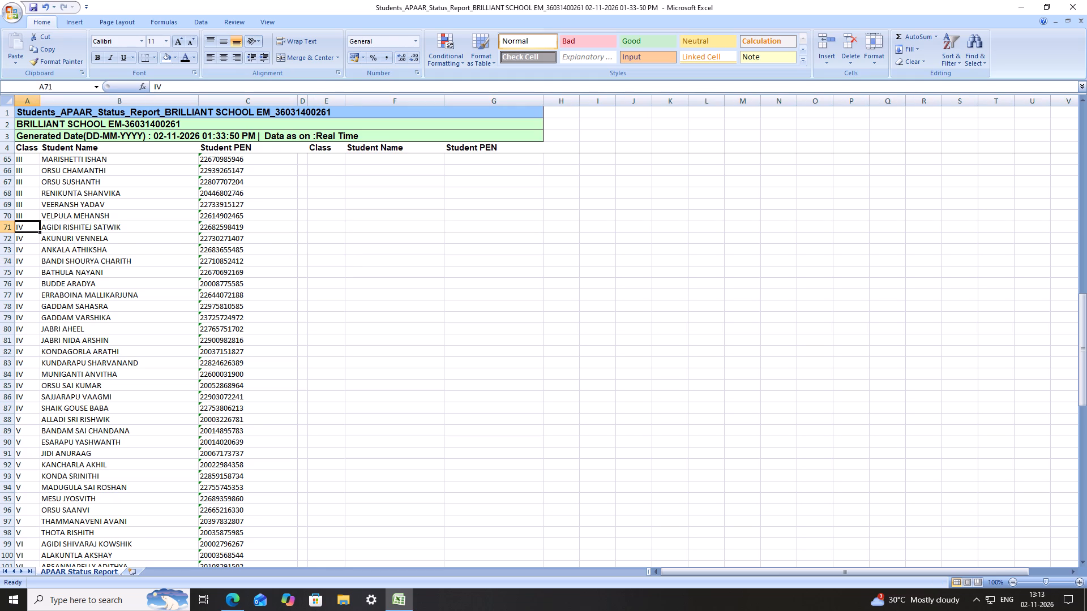
{"action": "left_click", "coordinate": [246, 226], "text": "shift"}
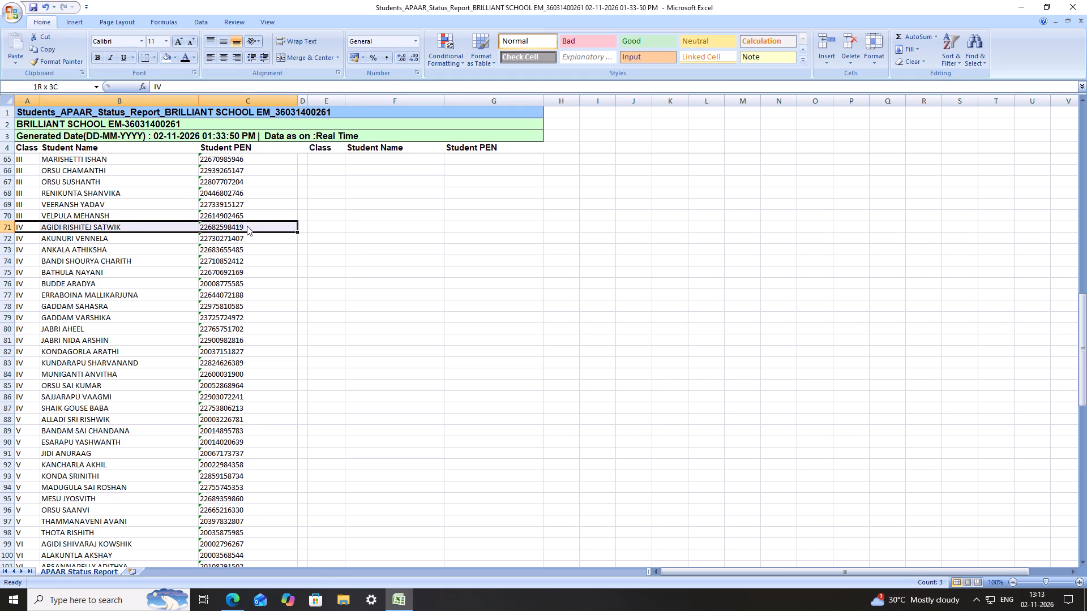
{"action": "key", "text": "ctrl+shift+Down"}
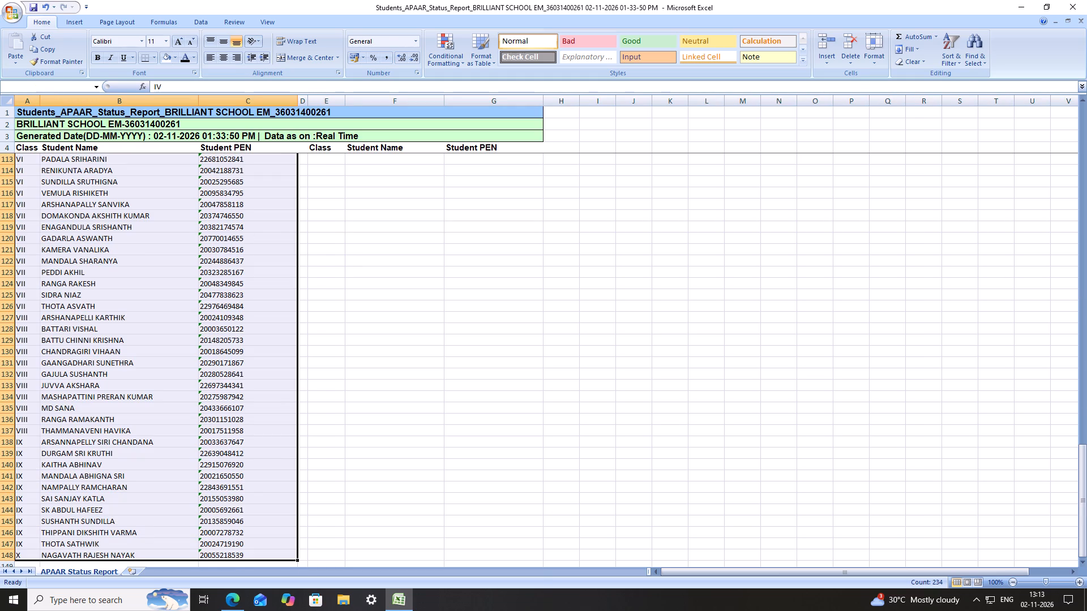
{"action": "key", "text": "ctrl+x"}
{"action": "scroll", "coordinate": [369, 253], "scroll_direction": "up", "scroll_amount": 20}
{"action": "scroll", "coordinate": [369, 253], "scroll_direction": "up", "scroll_amount": 2}
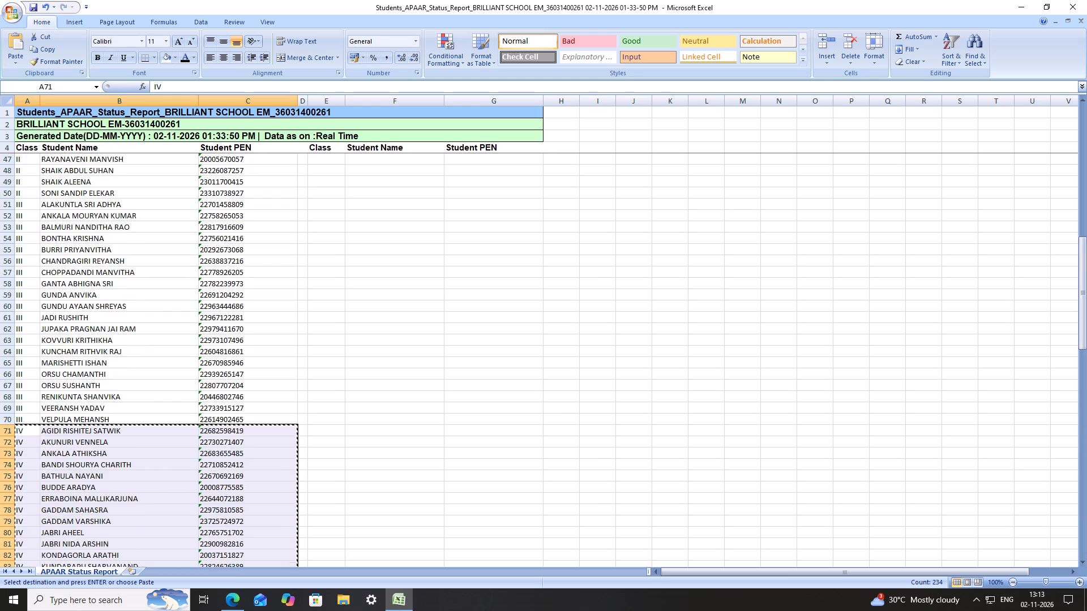
{"action": "scroll", "coordinate": [348, 212], "scroll_direction": "up", "scroll_amount": 20}
{"action": "scroll", "coordinate": [348, 212], "scroll_direction": "up", "scroll_amount": 10}
{"action": "left_click", "coordinate": [320, 158]}
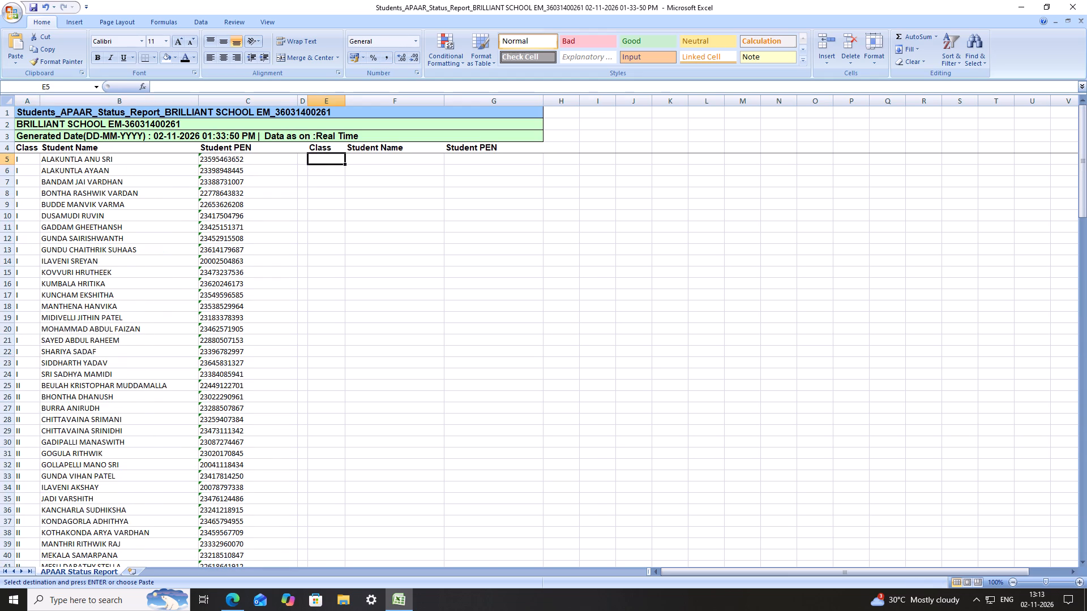
{"action": "key", "text": "ctrl+v"}
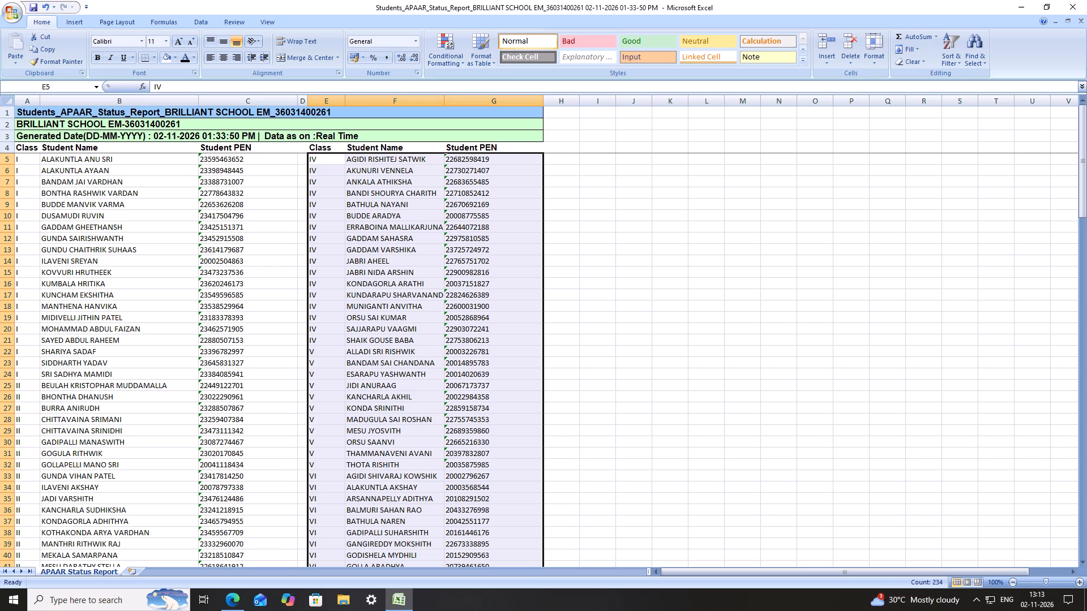
{"action": "left_click", "coordinate": [395, 221]}
{"action": "left_click", "coordinate": [560, 221]}
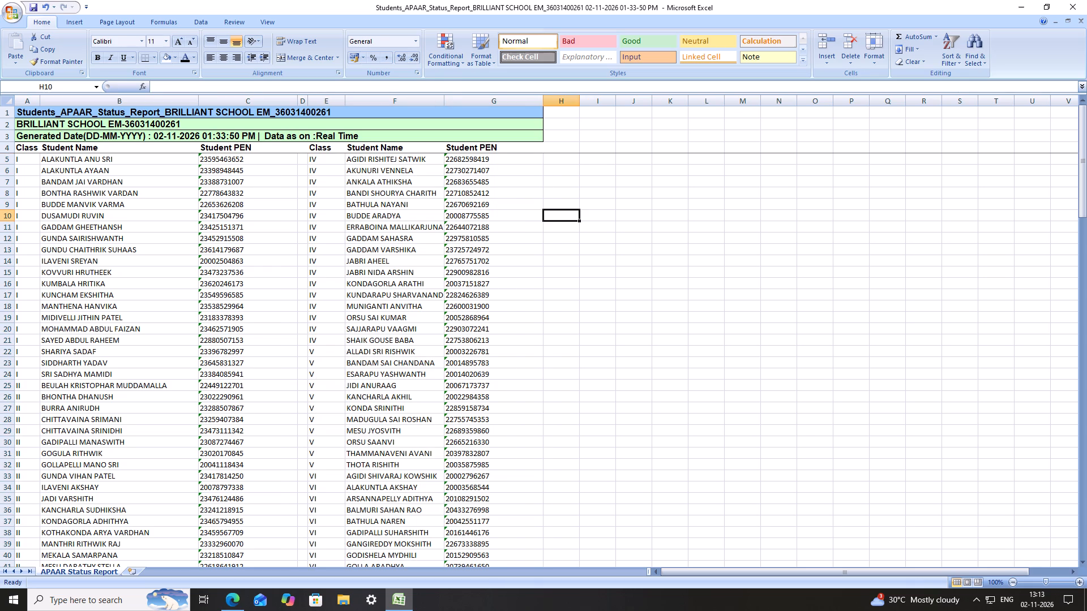
Insert a blank column before spacer column D, narrow it to a thin gap and slightly widen spacer column E beside it.
{"action": "left_click", "coordinate": [304, 101]}
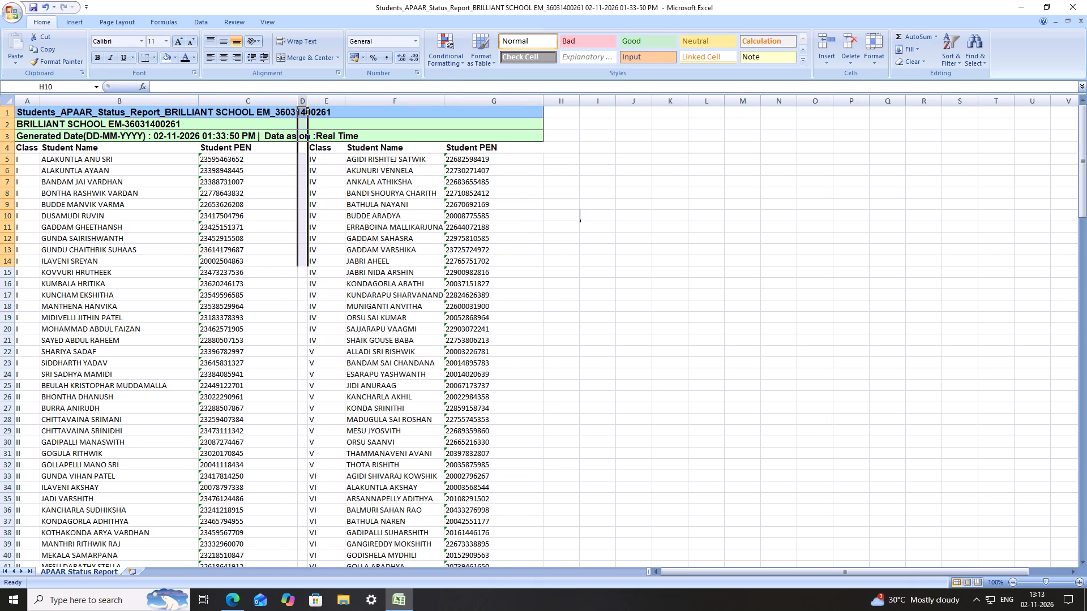
{"action": "right_click", "coordinate": [304, 101]}
{"action": "left_click", "coordinate": [341, 154]}
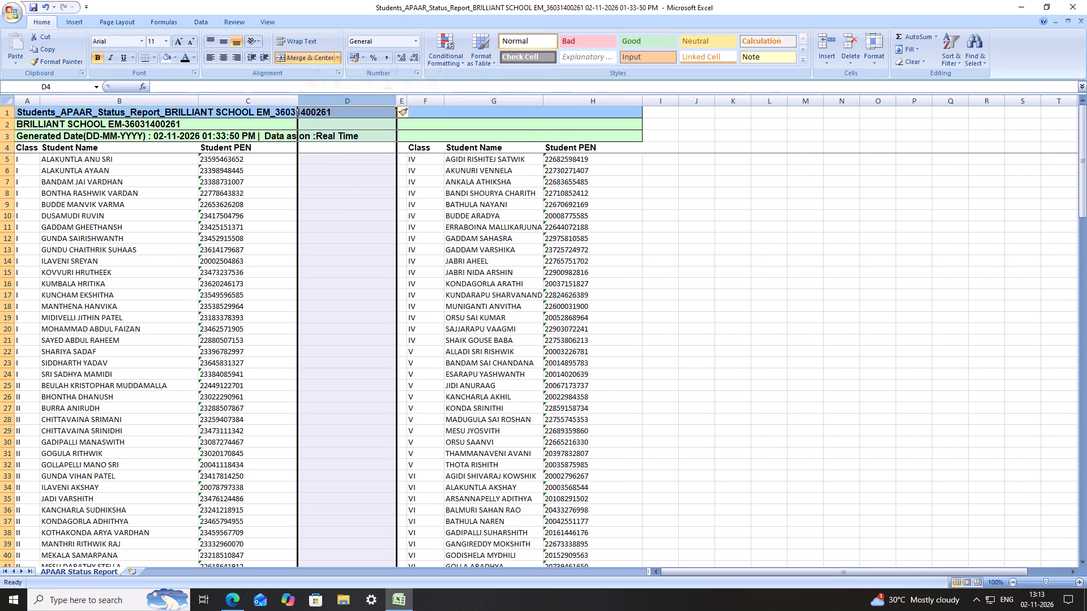
{"action": "left_click_drag", "start_coordinate": [393, 97], "coordinate": [312, 113]}
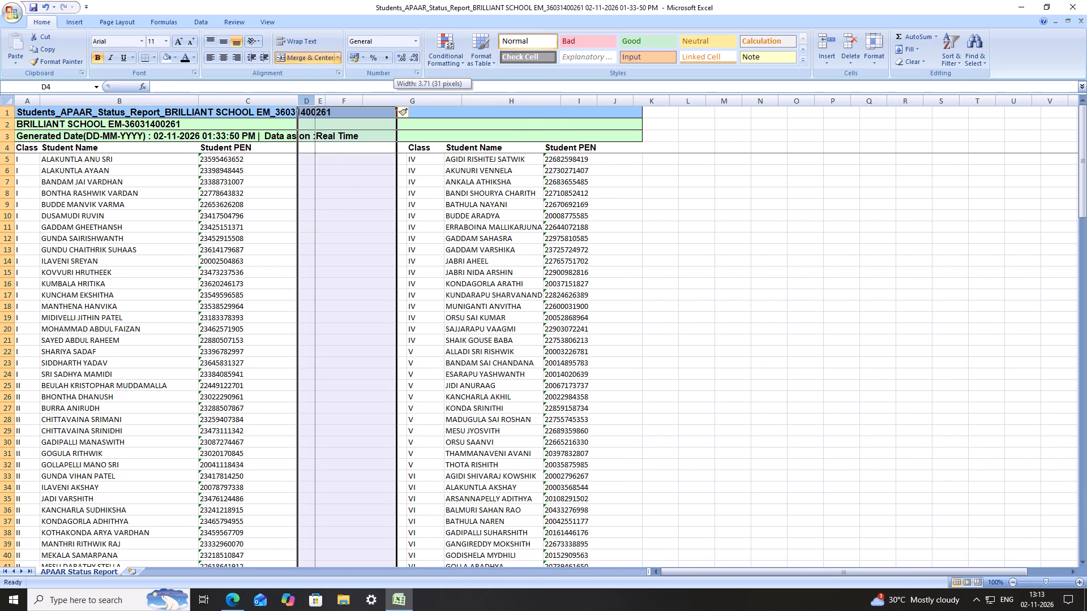
{"action": "left_click_drag", "start_coordinate": [312, 113], "coordinate": [304, 111]}
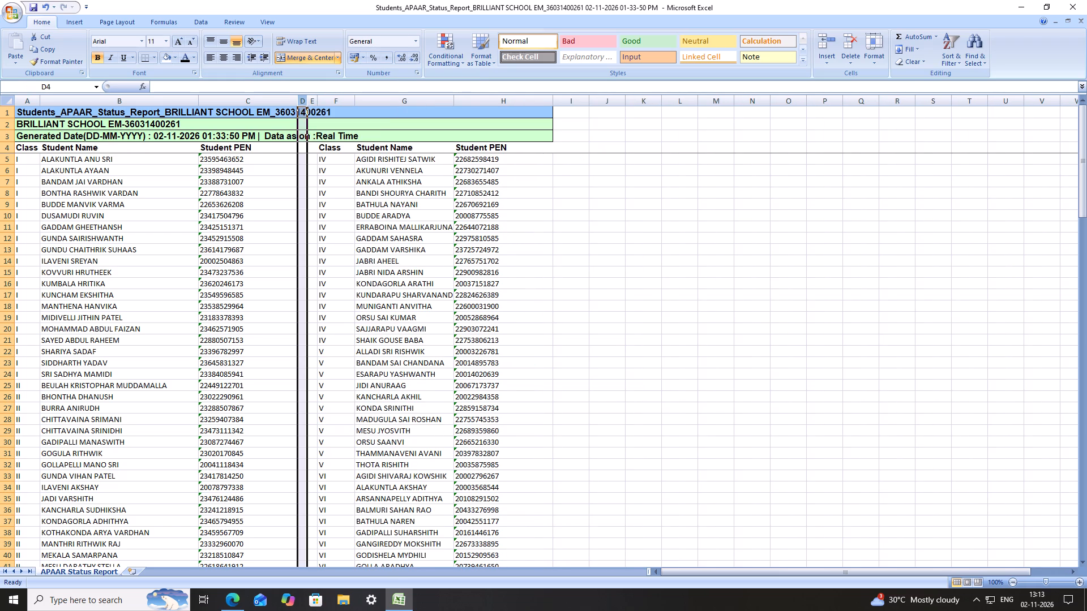
{"action": "left_click_drag", "start_coordinate": [316, 102], "coordinate": [330, 105]}
{"action": "left_click", "coordinate": [583, 216]}
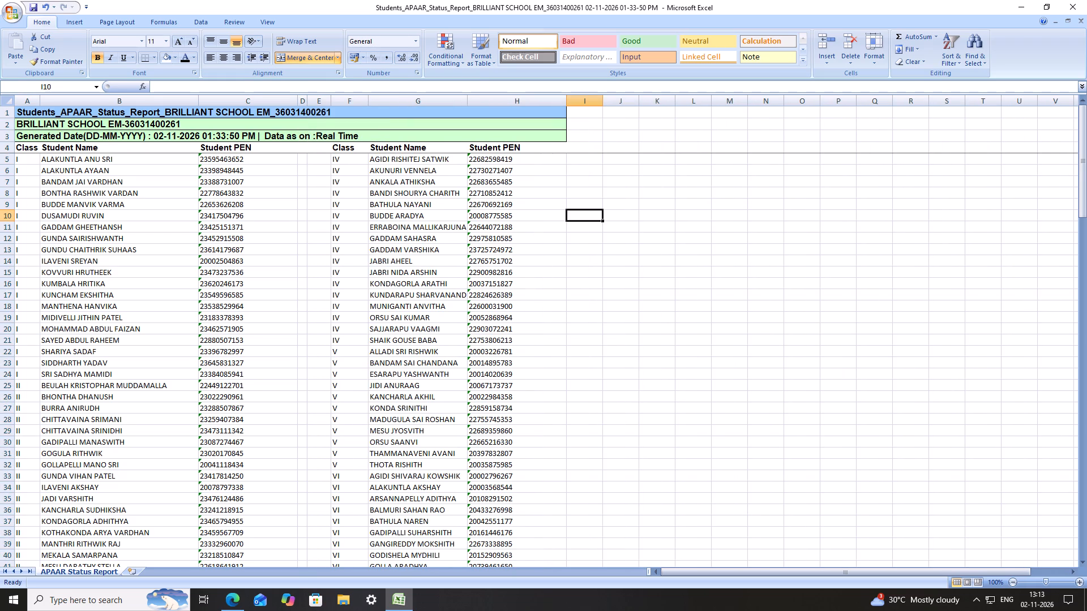
Insert a blank column before the first Class column, ahead of the whole student list.
{"action": "scroll", "coordinate": [61, 292], "scroll_direction": "down", "scroll_amount": 20}
{"action": "scroll", "coordinate": [61, 292], "scroll_direction": "down", "scroll_amount": 2}
{"action": "scroll", "coordinate": [47, 246], "scroll_direction": "up", "scroll_amount": 3}
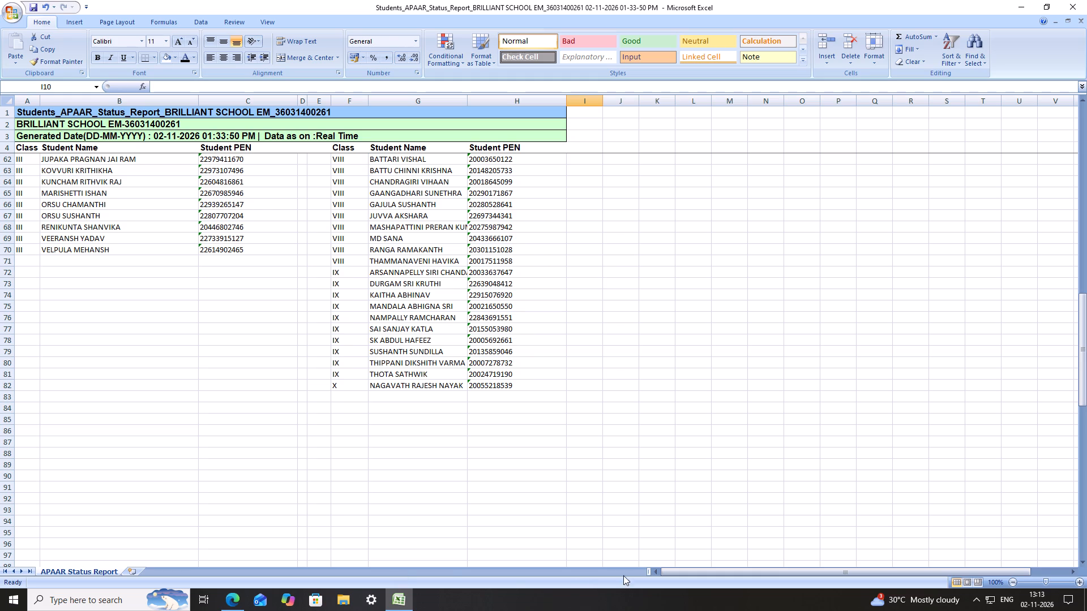
{"action": "scroll", "coordinate": [127, 380], "scroll_direction": "up", "scroll_amount": 20}
{"action": "scroll", "coordinate": [127, 380], "scroll_direction": "up", "scroll_amount": 10}
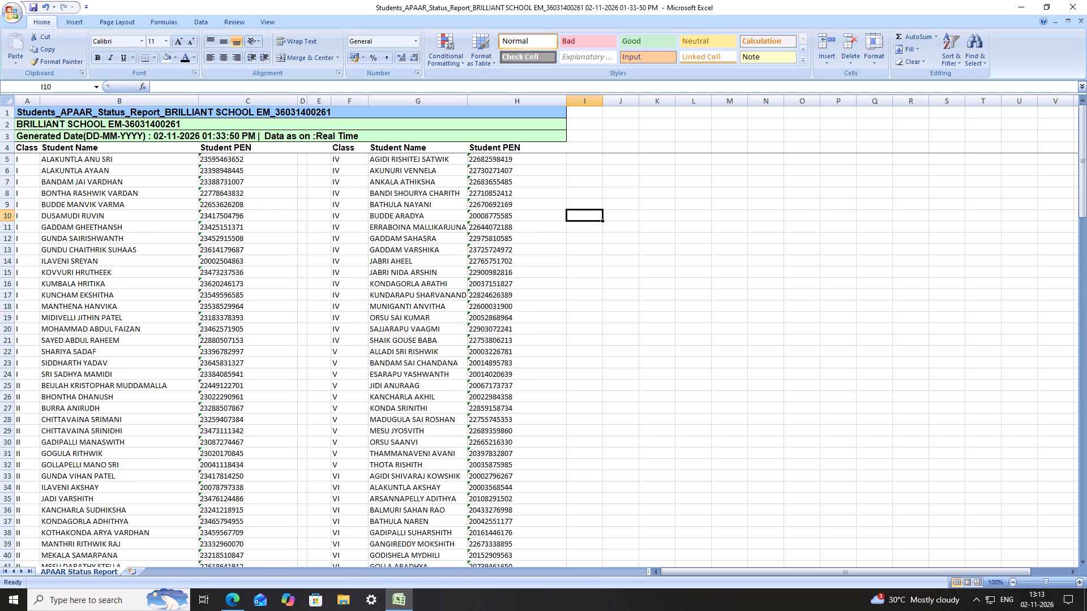
{"action": "left_click", "coordinate": [29, 98]}
{"action": "right_click", "coordinate": [29, 98]}
{"action": "left_click", "coordinate": [59, 155]}
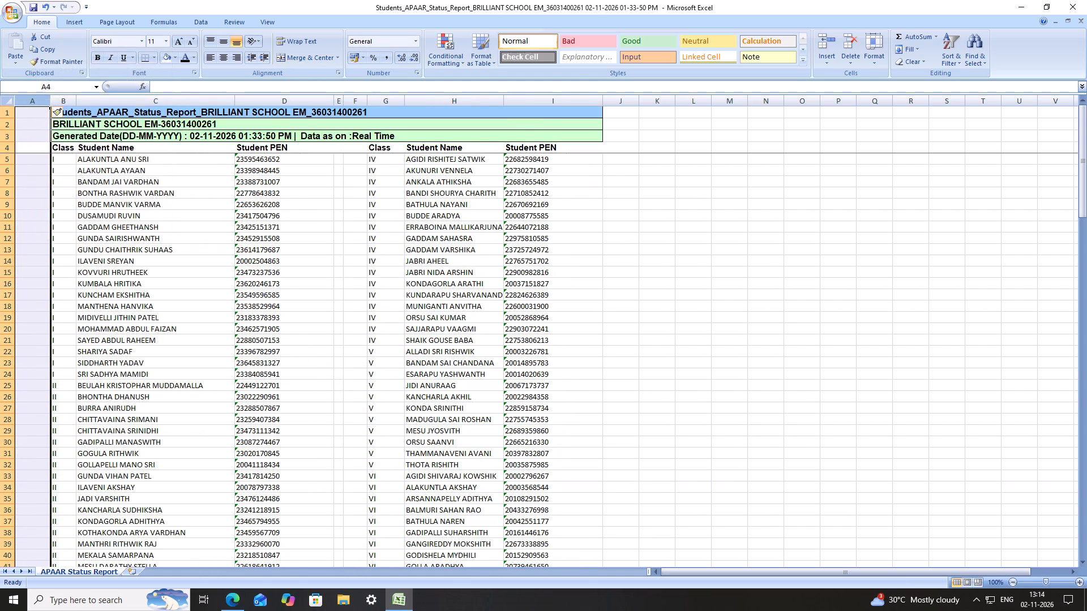
{"action": "left_click", "coordinate": [30, 150]}
Merge and center the report title in row 1 across columns A to I, including the new blank column.
{"action": "left_click", "coordinate": [31, 114]}
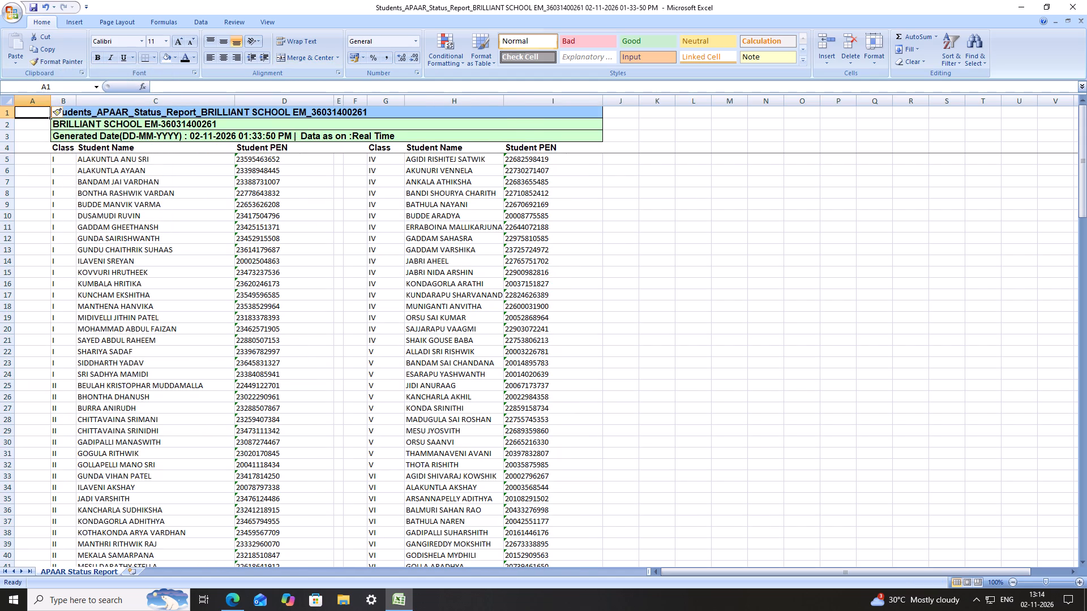
{"action": "left_click", "coordinate": [86, 114], "text": "shift"}
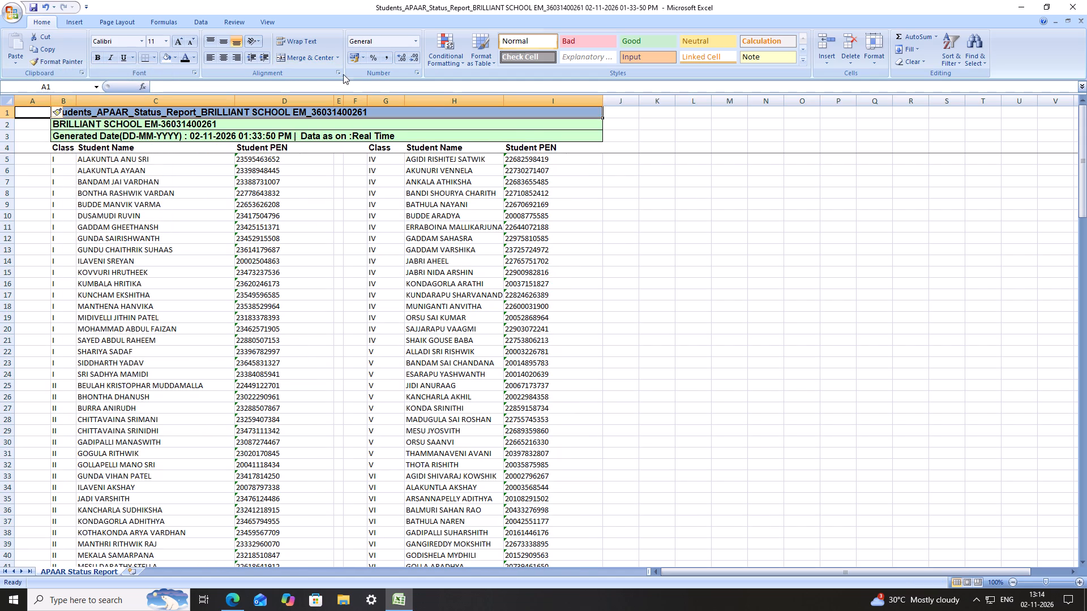
{"action": "left_click", "coordinate": [328, 54]}
{"action": "left_click", "coordinate": [317, 53]}
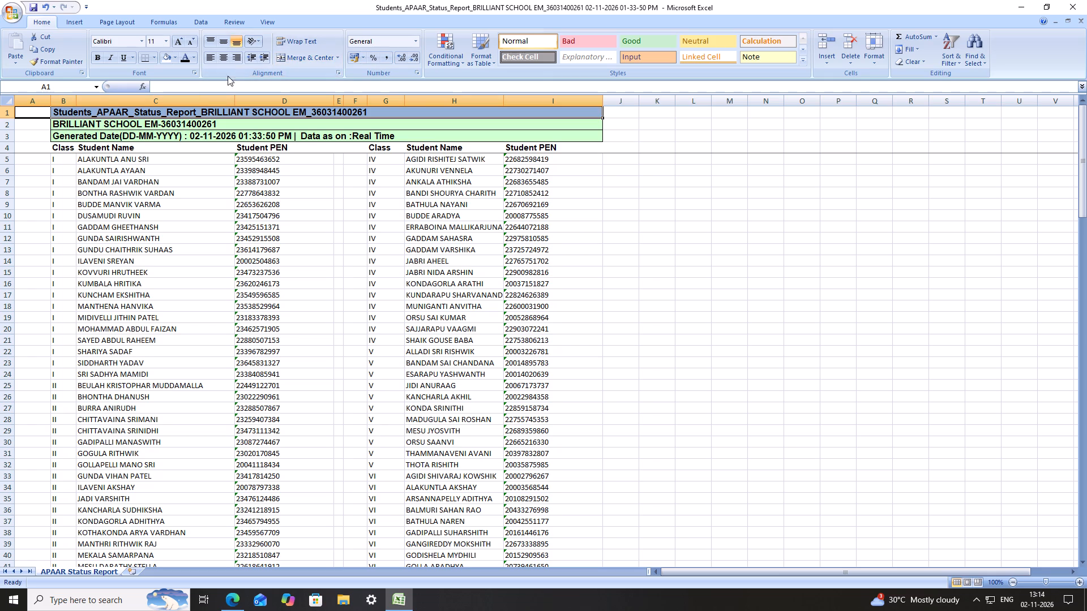
{"action": "left_click", "coordinate": [287, 62]}
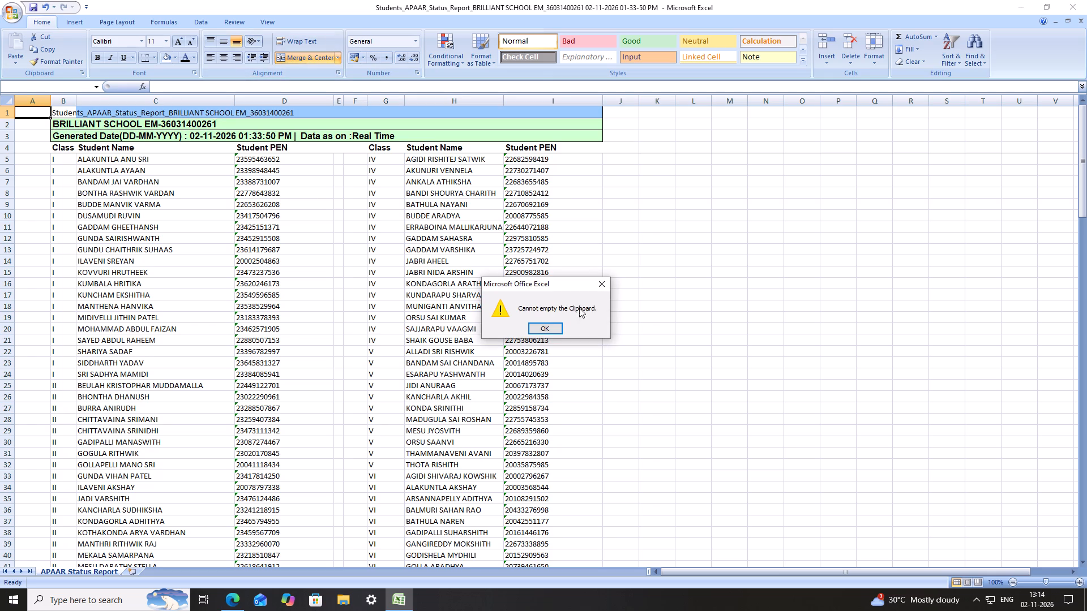
{"action": "left_click", "coordinate": [551, 326]}
{"action": "left_click", "coordinate": [402, 276]}
{"action": "left_click", "coordinate": [30, 115]}
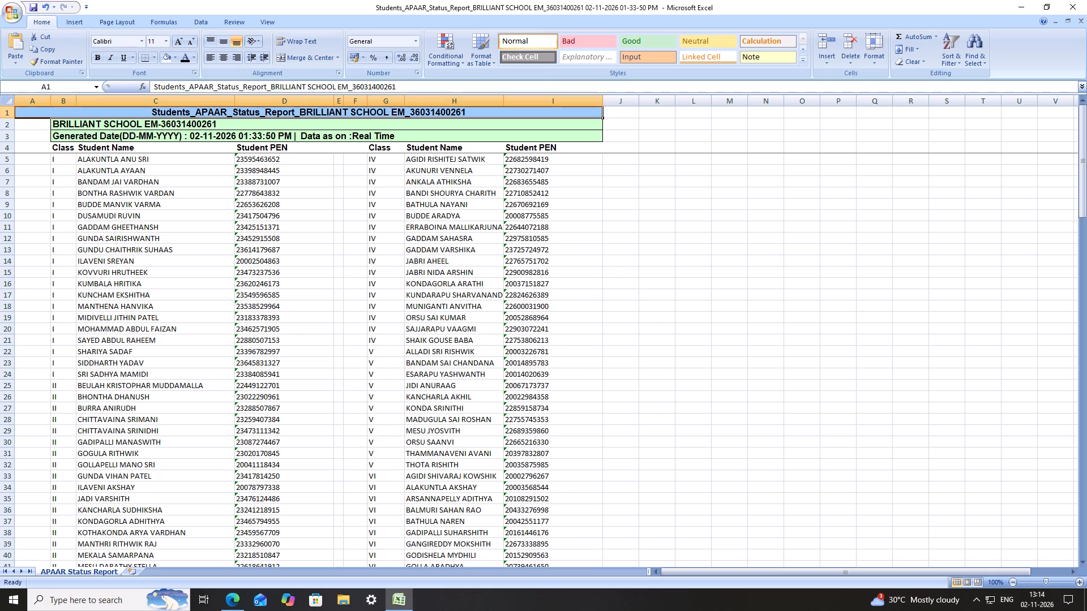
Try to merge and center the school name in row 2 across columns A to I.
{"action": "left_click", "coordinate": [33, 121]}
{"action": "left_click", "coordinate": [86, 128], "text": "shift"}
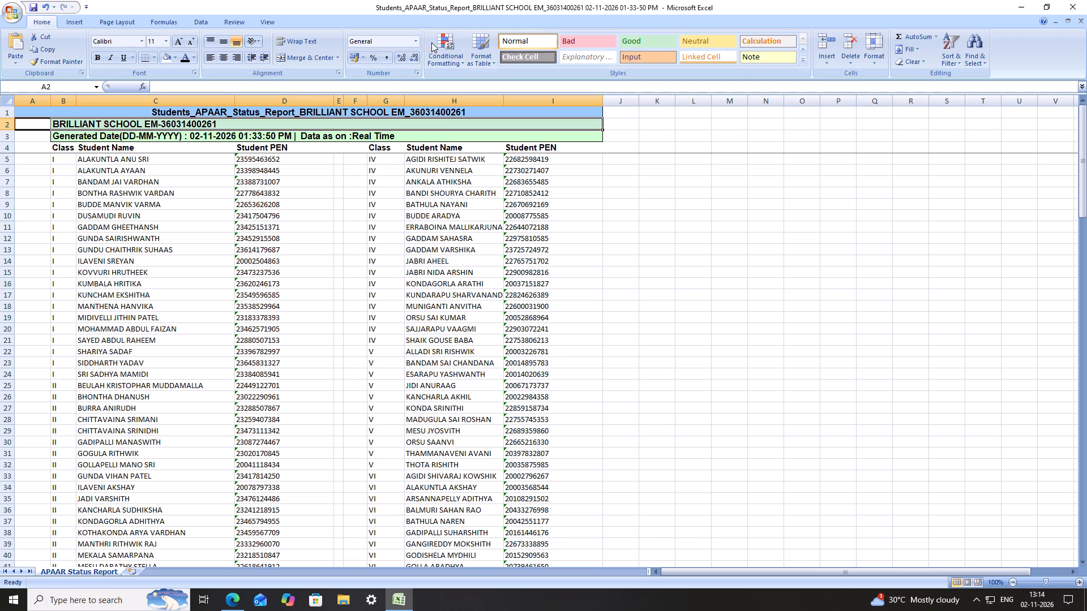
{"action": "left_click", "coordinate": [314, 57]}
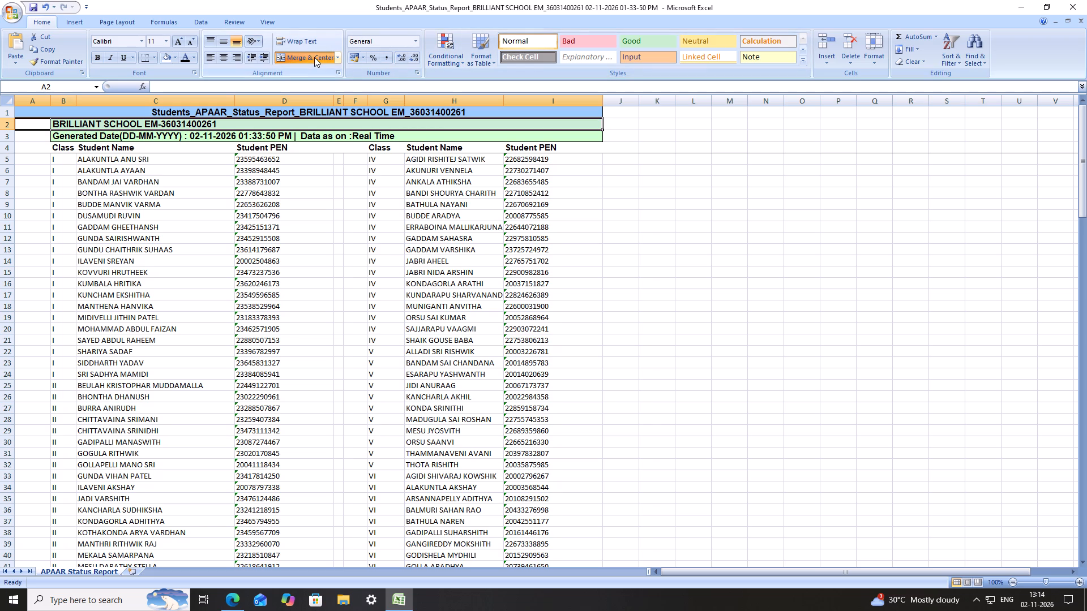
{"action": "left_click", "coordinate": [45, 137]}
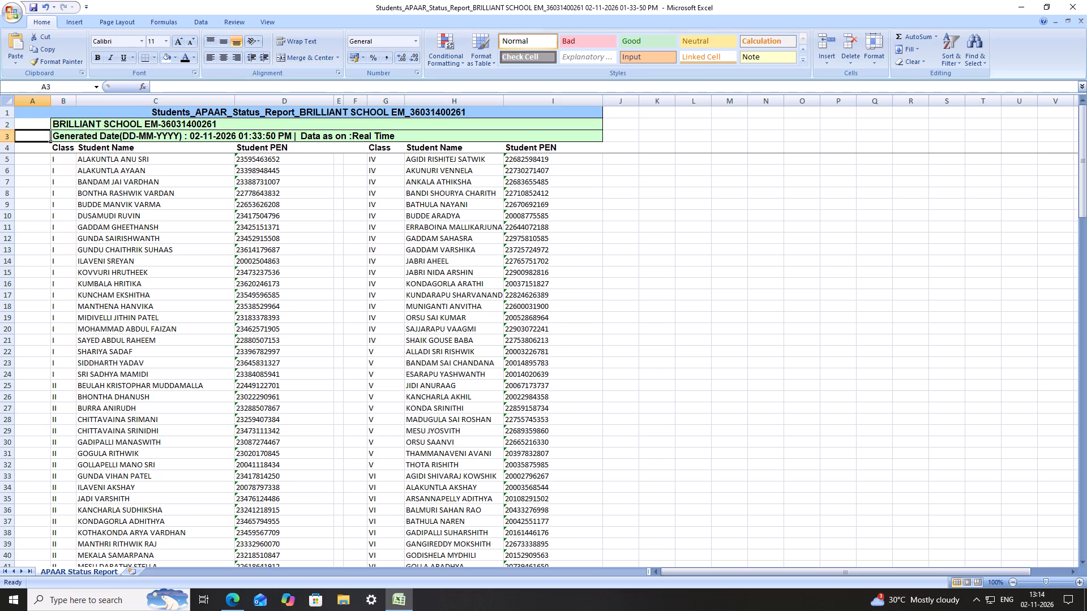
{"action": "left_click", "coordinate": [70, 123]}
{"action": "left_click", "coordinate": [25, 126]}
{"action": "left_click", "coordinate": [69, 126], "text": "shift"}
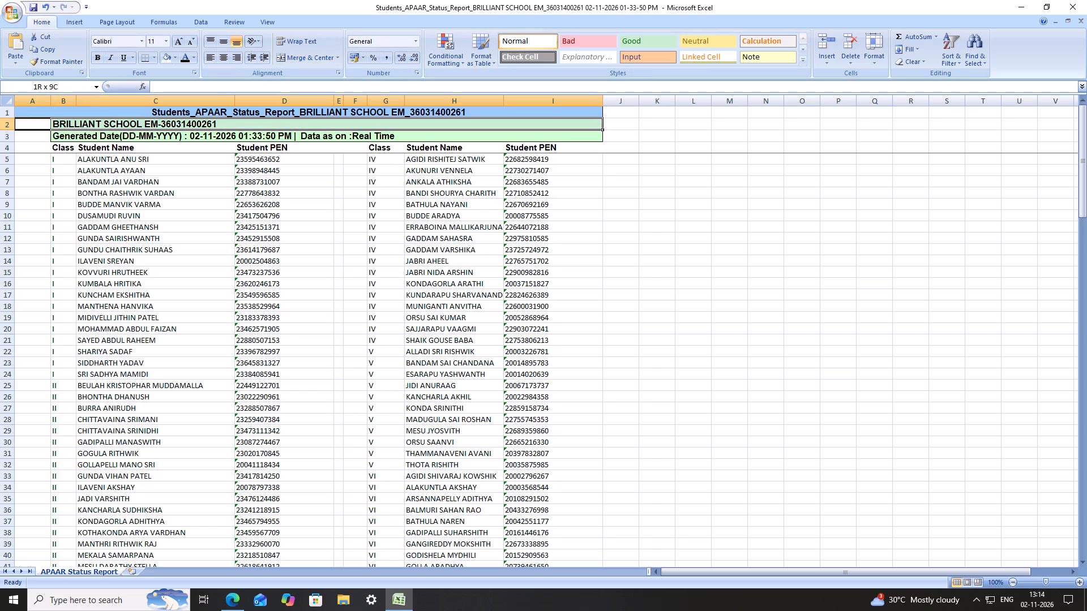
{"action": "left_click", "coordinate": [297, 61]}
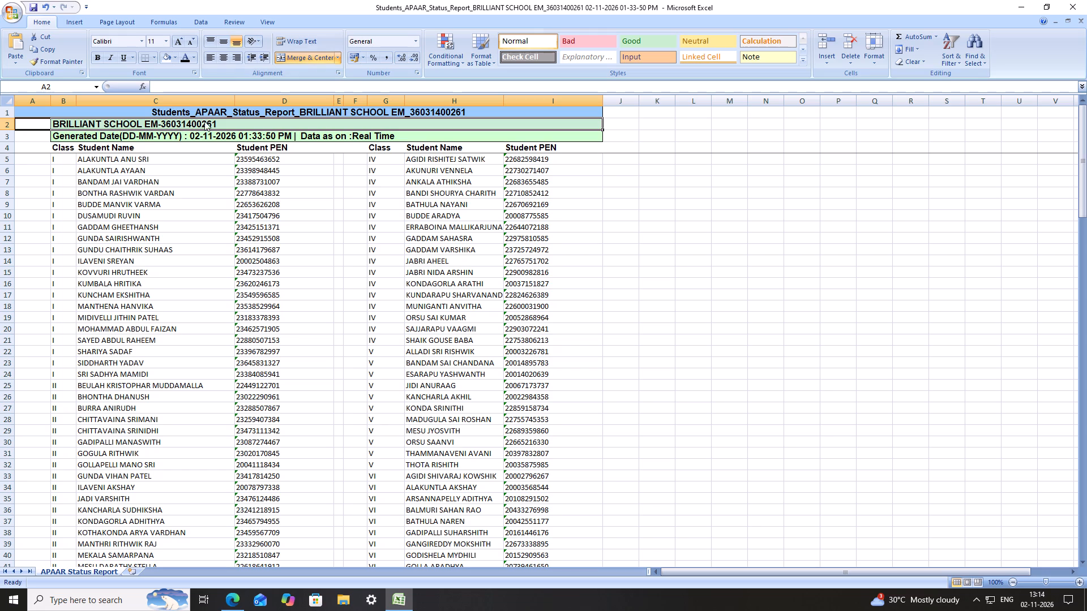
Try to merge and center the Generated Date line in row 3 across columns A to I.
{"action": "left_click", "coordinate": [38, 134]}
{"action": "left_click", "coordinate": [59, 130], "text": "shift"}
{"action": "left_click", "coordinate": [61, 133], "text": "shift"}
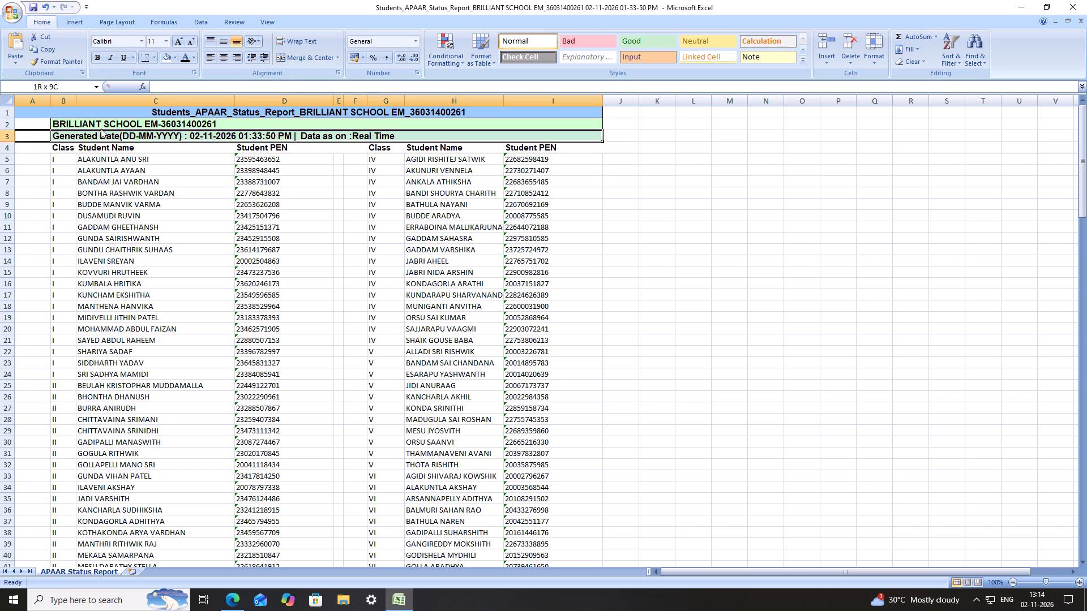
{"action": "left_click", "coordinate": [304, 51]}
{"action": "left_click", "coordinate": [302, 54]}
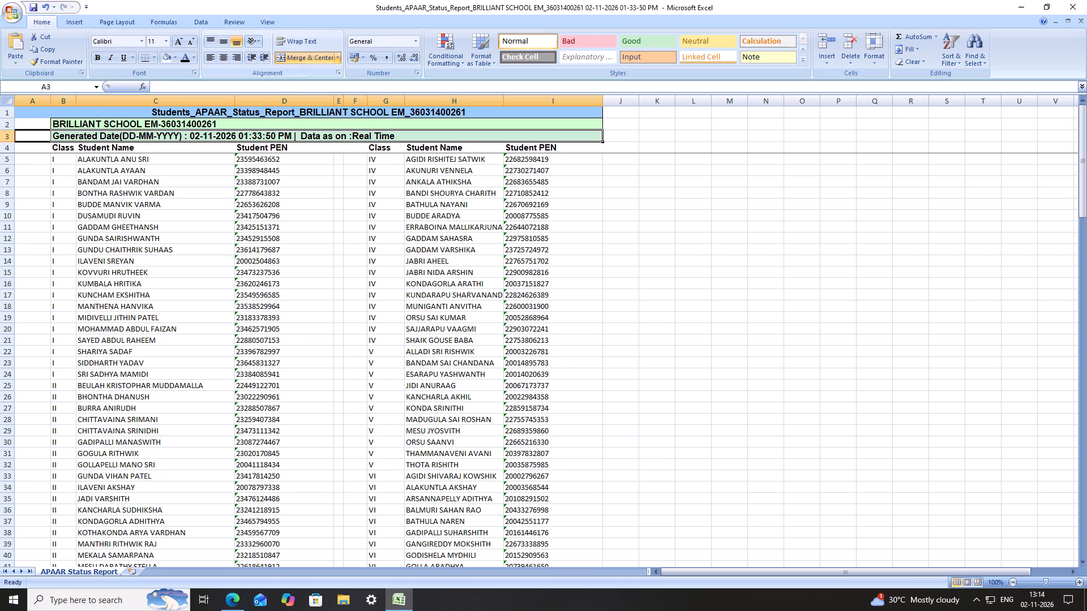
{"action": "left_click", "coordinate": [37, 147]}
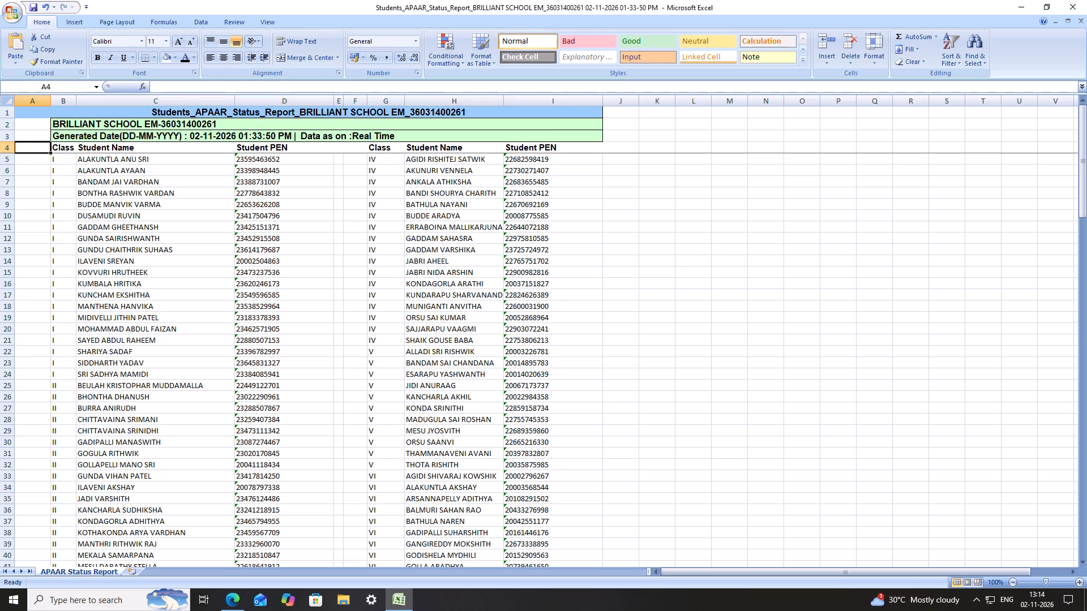
Apply cell borders to heading rows 2 and 3 across columns A to I.
{"action": "left_click_drag", "start_coordinate": [43, 124], "coordinate": [464, 139]}
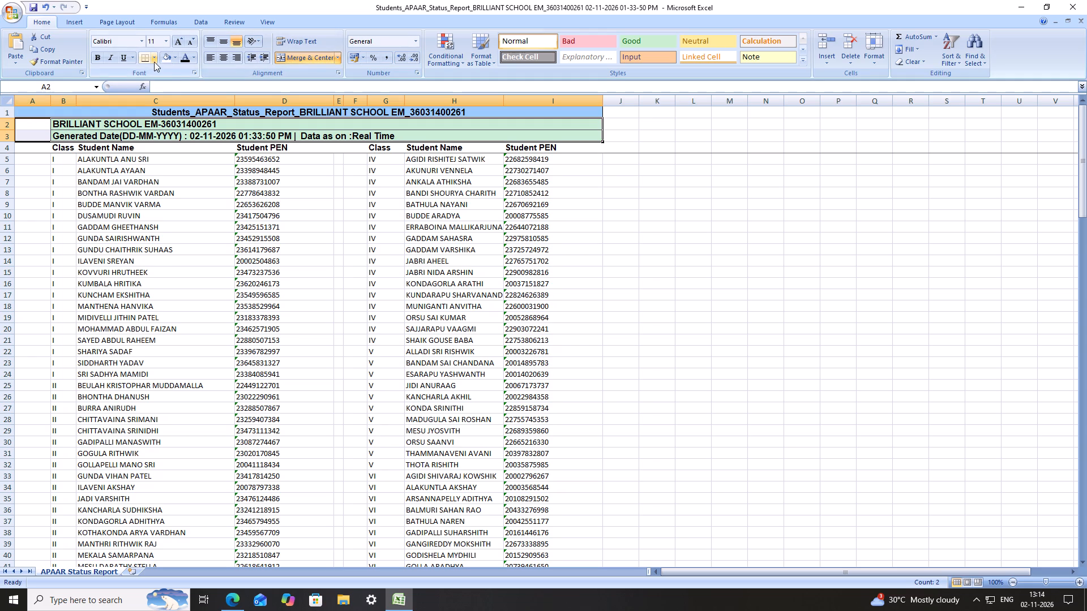
{"action": "left_click", "coordinate": [154, 62]}
{"action": "left_click", "coordinate": [173, 147]}
{"action": "left_click", "coordinate": [173, 224]}
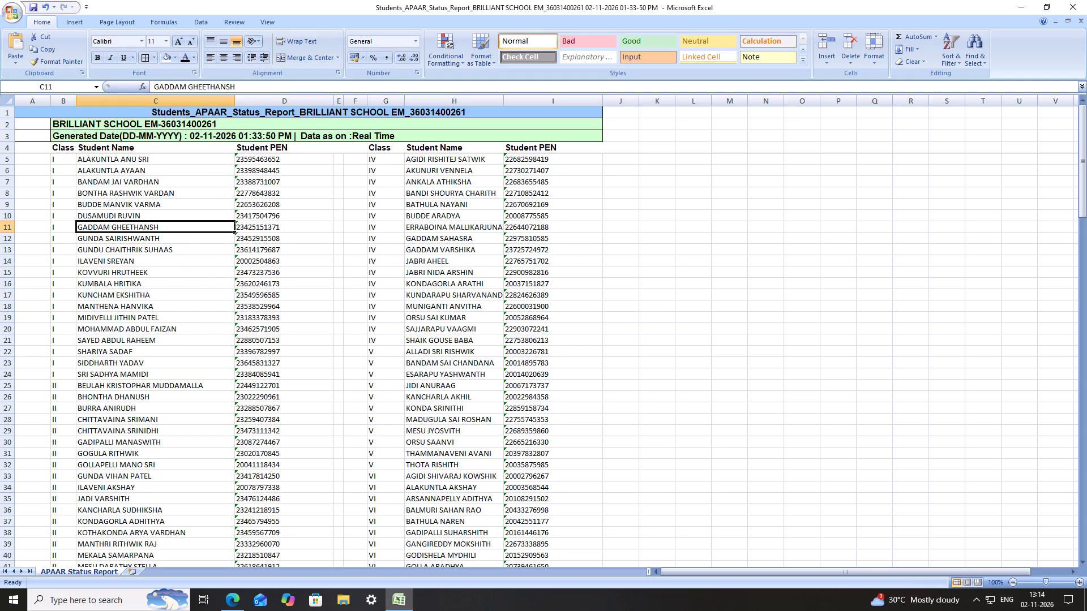
Apply cell borders to the column heading row 4 across columns A to I.
{"action": "left_click", "coordinate": [49, 152]}
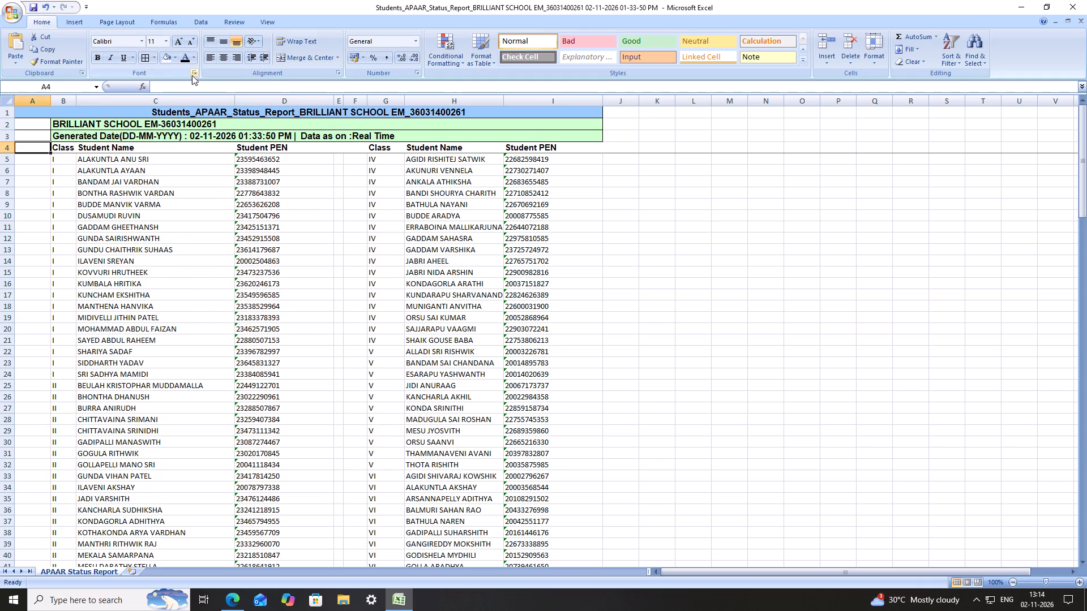
{"action": "left_click", "coordinate": [143, 59]}
{"action": "left_click", "coordinate": [170, 188]}
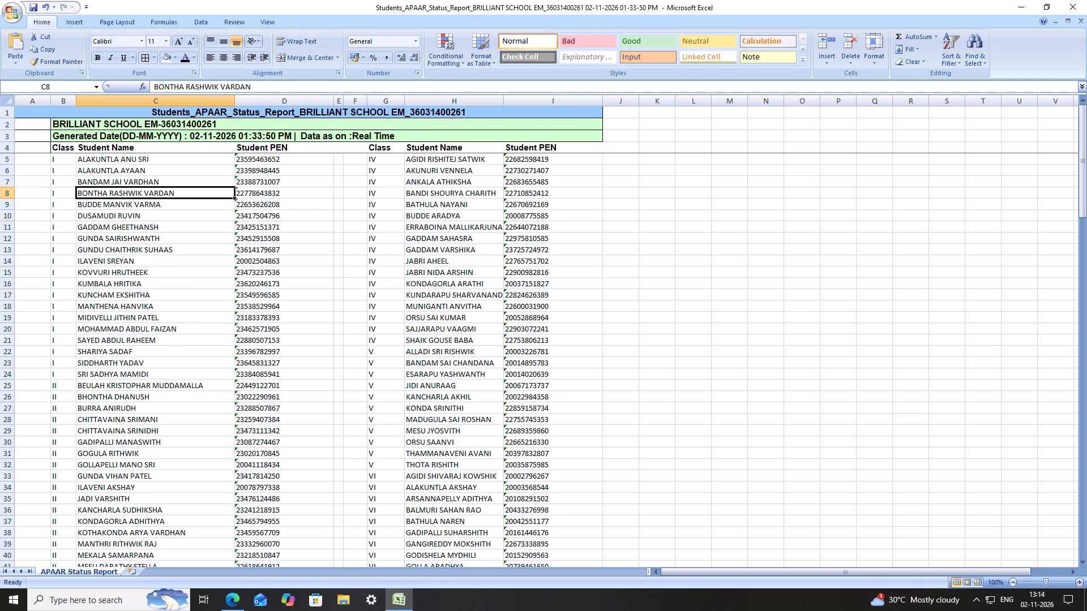
{"action": "left_click_drag", "start_coordinate": [44, 150], "coordinate": [547, 148]}
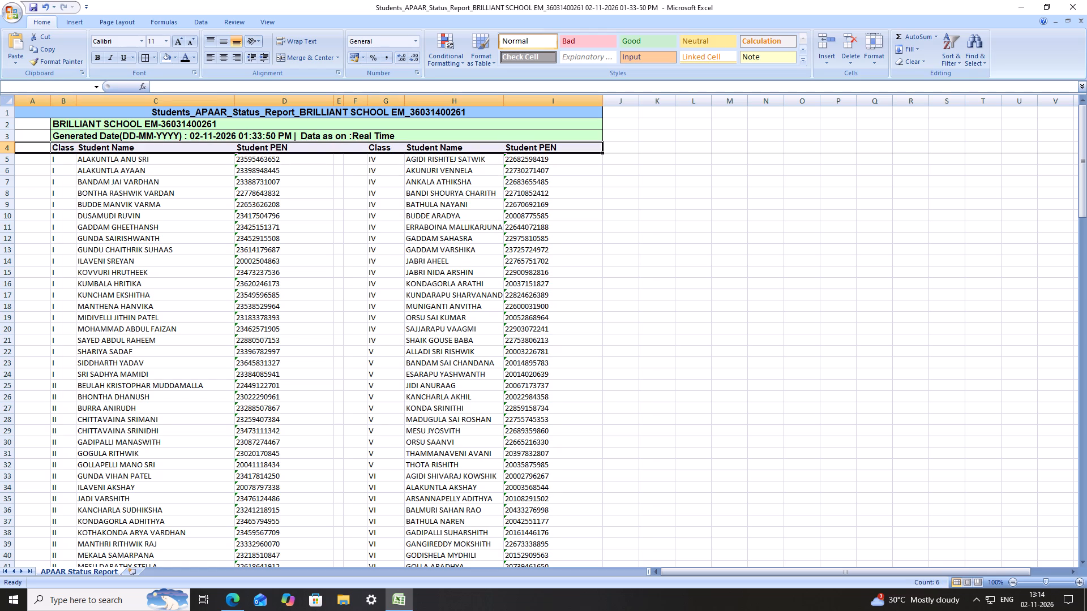
{"action": "left_click", "coordinate": [144, 61]}
{"action": "left_click", "coordinate": [168, 192]}
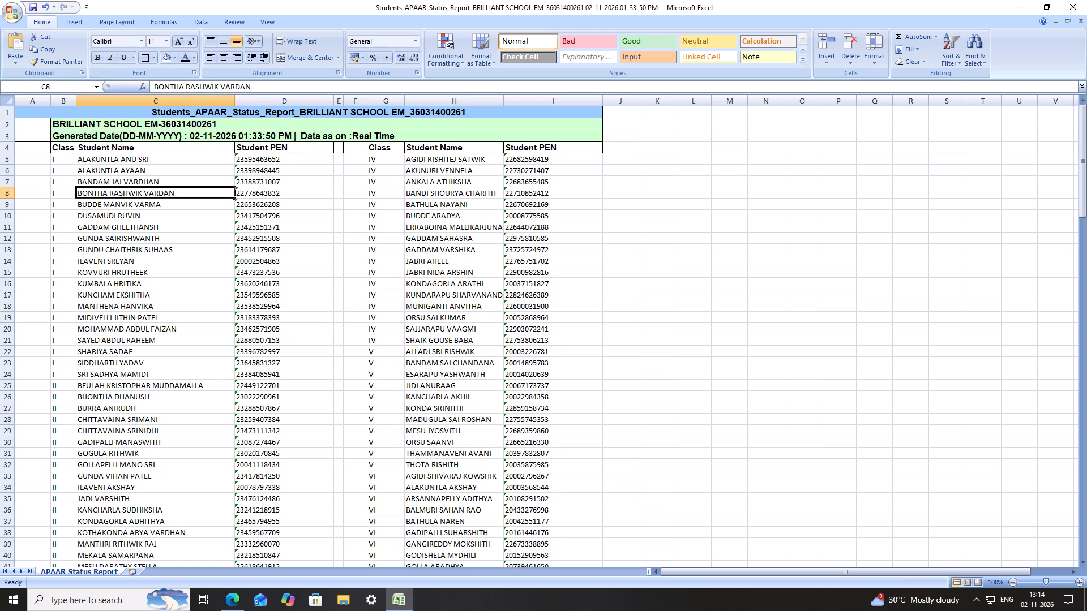
Save the workbook.
{"action": "key", "text": "ctrl+s"}
{"action": "key", "text": "ctrl+s"}
{"action": "key", "text": "ctrl+s"}
{"action": "key", "text": "ctrl+s"}
{"action": "left_click", "coordinate": [191, 236], "text": "ctrl"}
Enter the serial numbers 1, 2 and 3 in cells A5 to A7 beside the first students.
{"action": "left_click", "coordinate": [38, 165]}
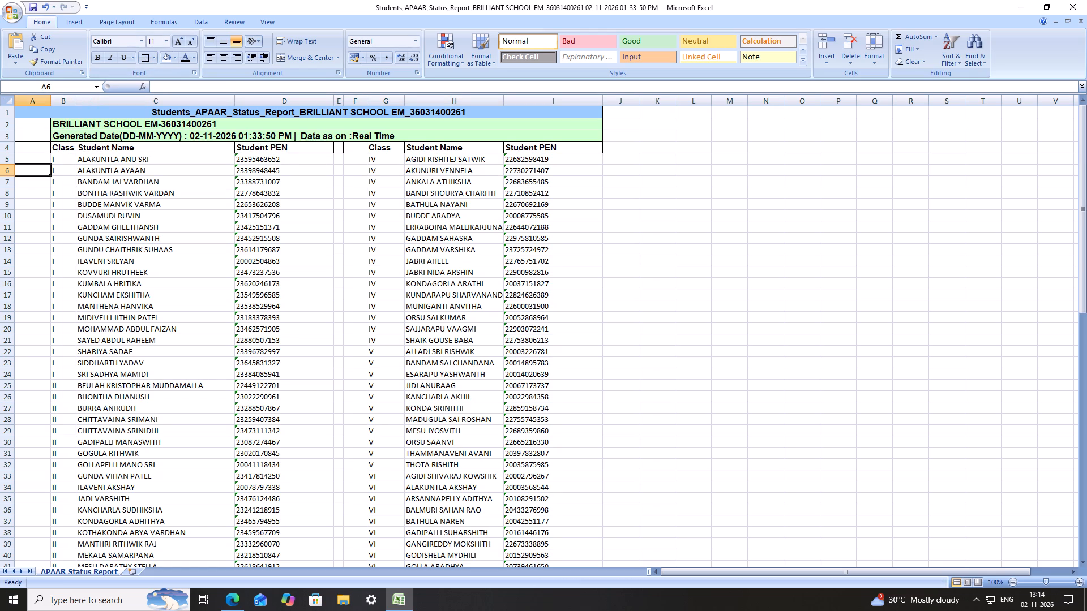
{"action": "left_click", "coordinate": [42, 156]}
{"action": "key", "text": "1"}
{"action": "key", "text": "Return"}
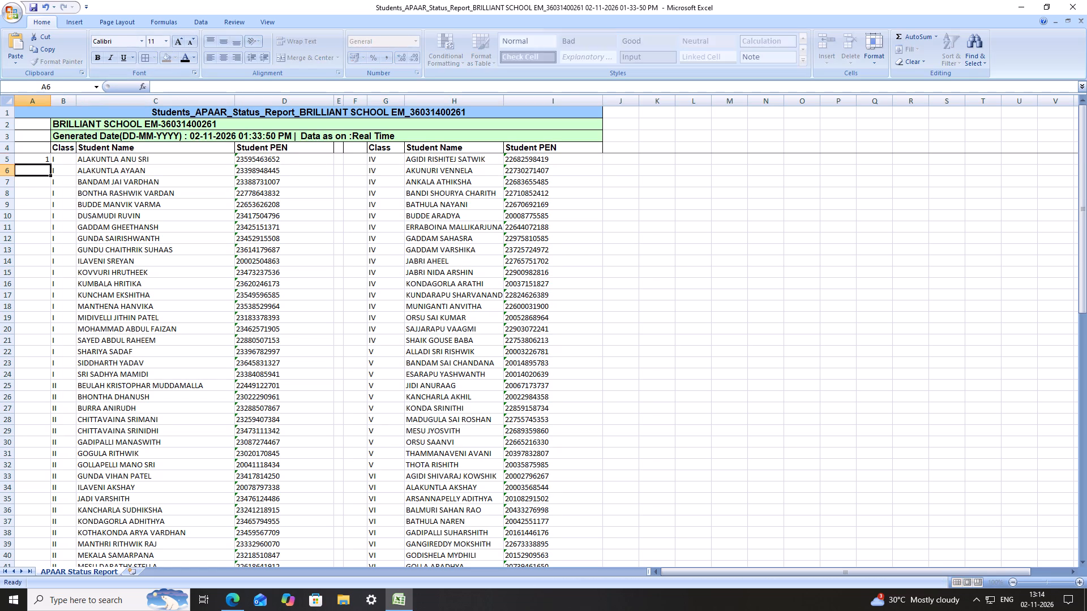
{"action": "key", "text": "2"}
{"action": "key", "text": "Return"}
{"action": "key", "text": "3"}
{"action": "key", "text": "Return"}
Extend the serial number series from A5:A7 down column A to the first set's last student in row 70.
{"action": "key", "text": "Up"}
{"action": "key", "text": "Up"}
{"action": "key", "text": "Up"}
{"action": "key", "text": "shift+Down"}
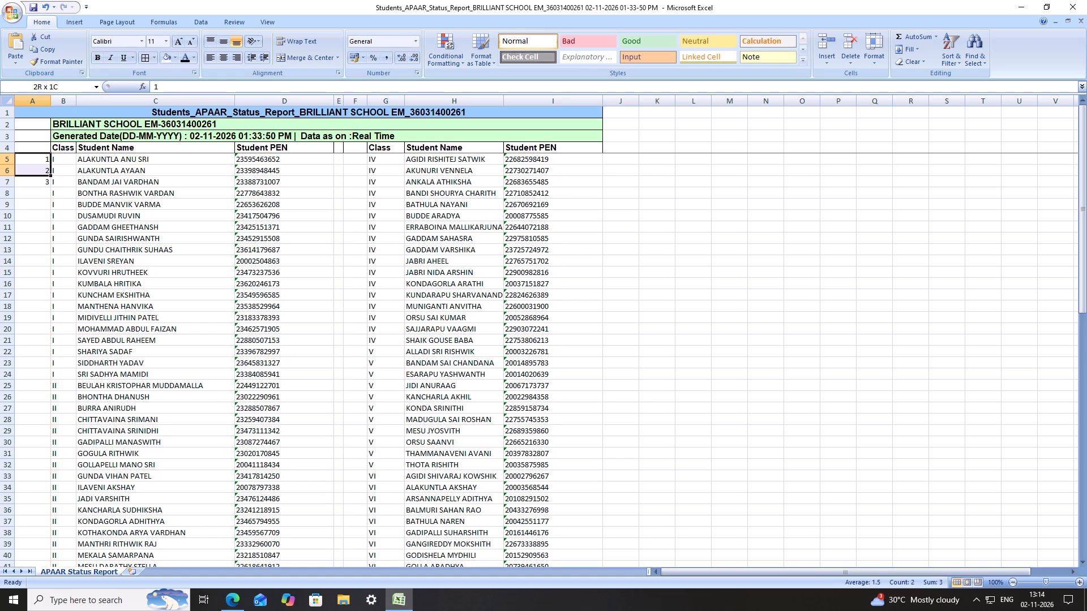
{"action": "key", "text": "shift+Down"}
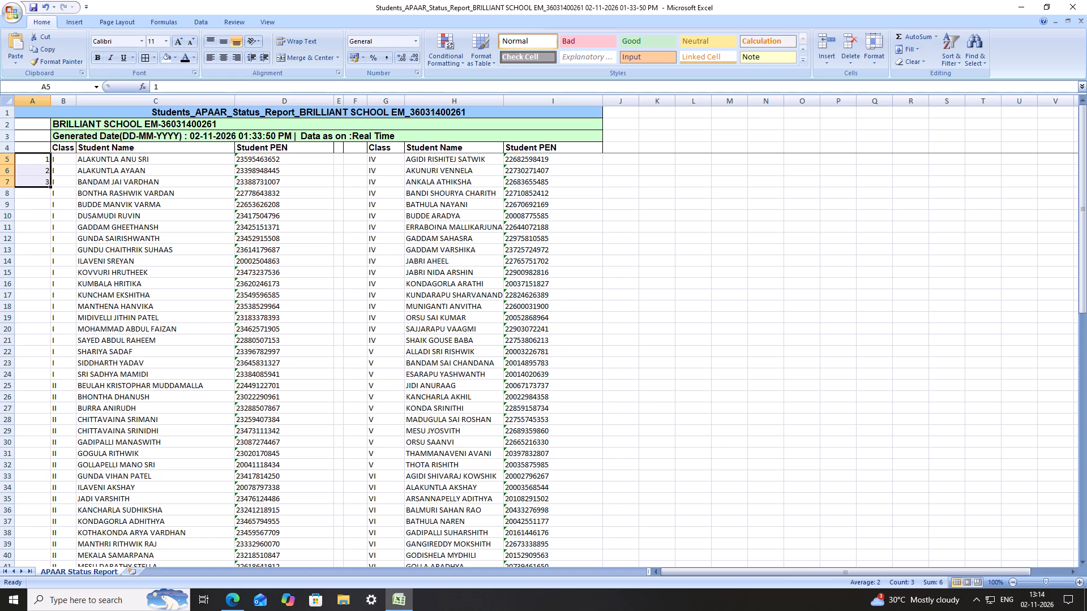
{"action": "double_click", "coordinate": [50, 186]}
{"action": "scroll", "coordinate": [53, 223], "scroll_direction": "down", "scroll_amount": 20}
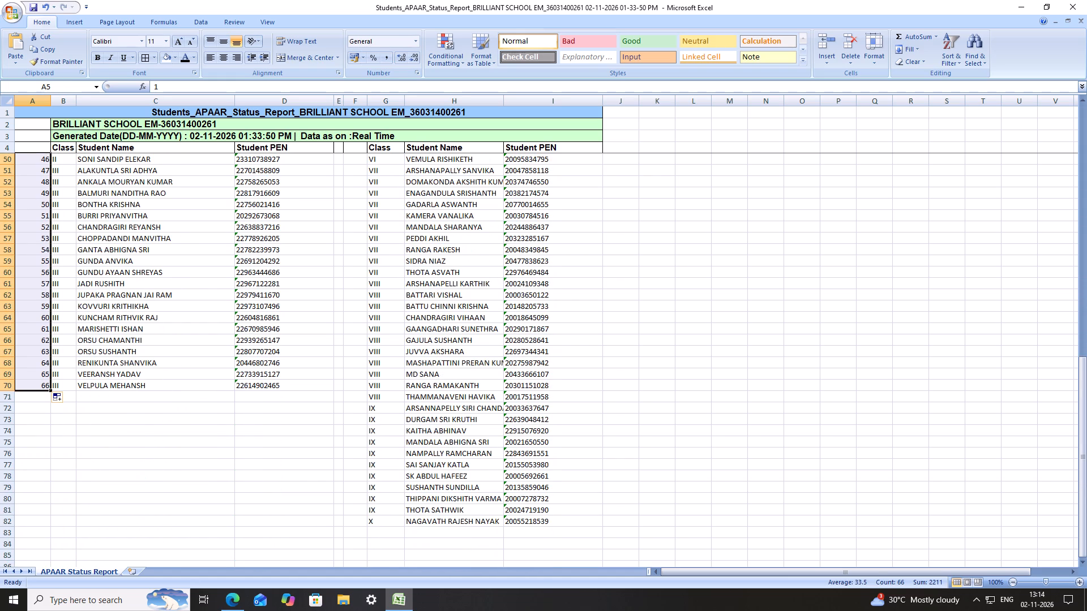
{"action": "scroll", "coordinate": [415, 296], "scroll_direction": "up", "scroll_amount": 20}
{"action": "scroll", "coordinate": [415, 296], "scroll_direction": "up", "scroll_amount": 6}
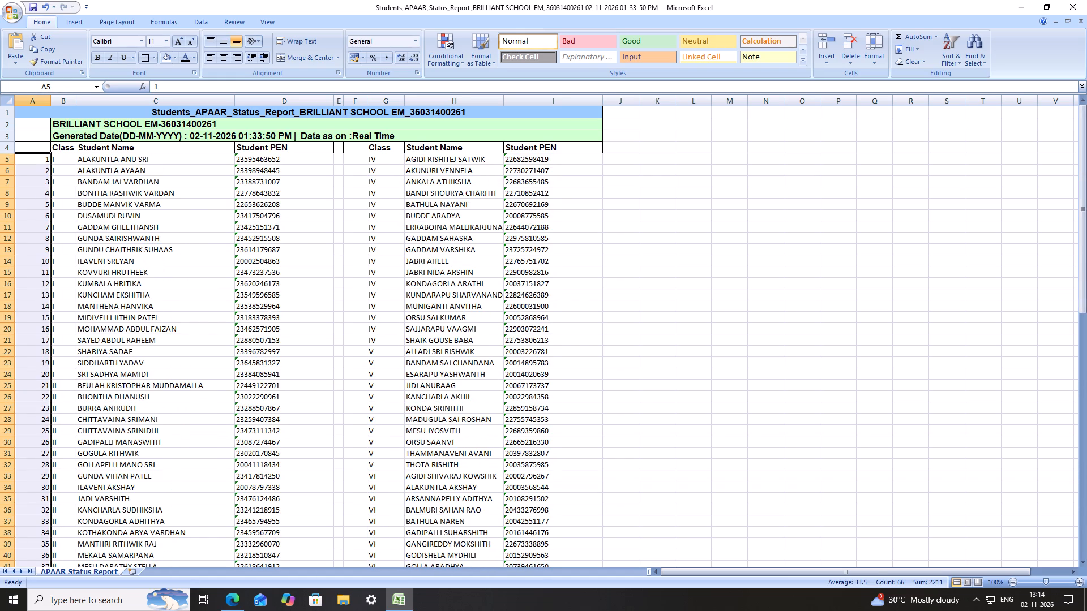
{"action": "scroll", "coordinate": [399, 250], "scroll_direction": "up", "scroll_amount": 8}
Enter the heading S. NO in cell A4 above the serial numbers.
{"action": "left_click", "coordinate": [358, 158]}
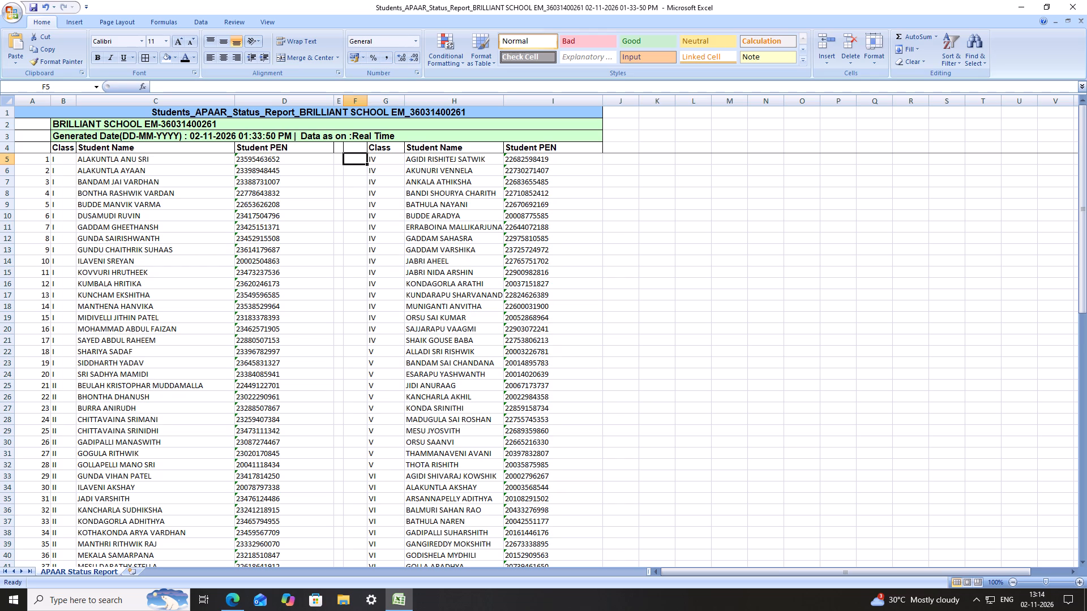
{"action": "left_click", "coordinate": [34, 148]}
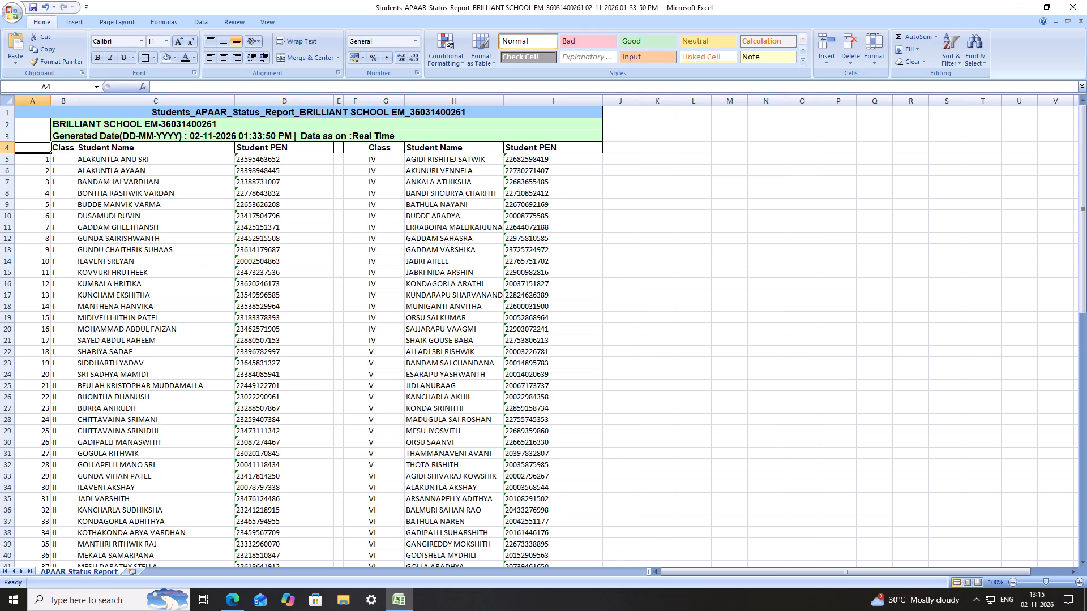
{"action": "type", "text": "S. NO"}
{"action": "key", "text": "Tab"}
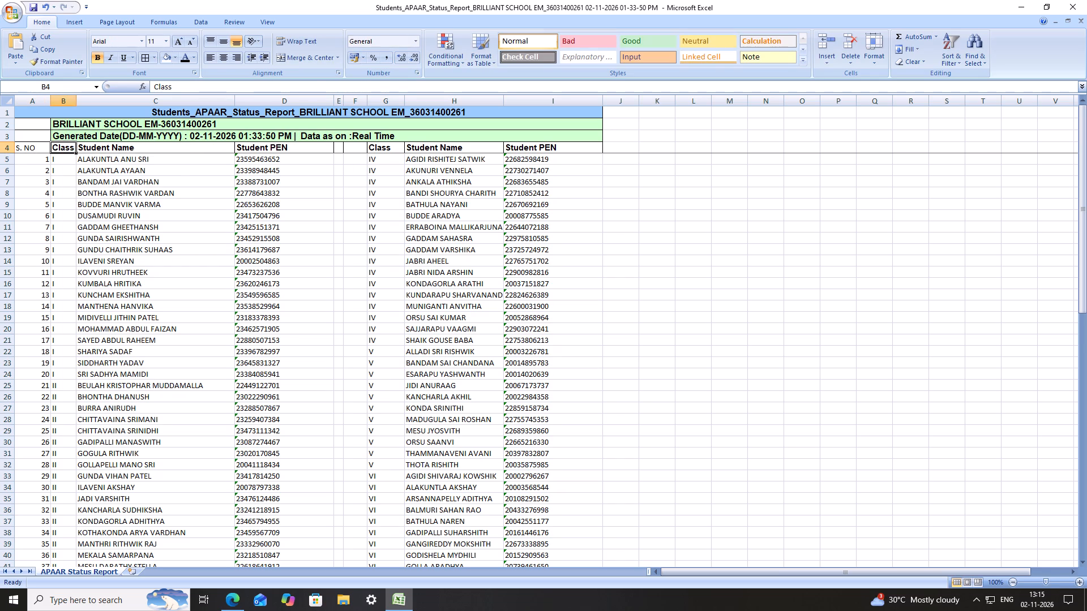
Copy the S. NO heading from A4 into F4 for the second student set and save the workbook.
{"action": "left_click", "coordinate": [35, 149]}
{"action": "key", "text": "ctrl+c"}
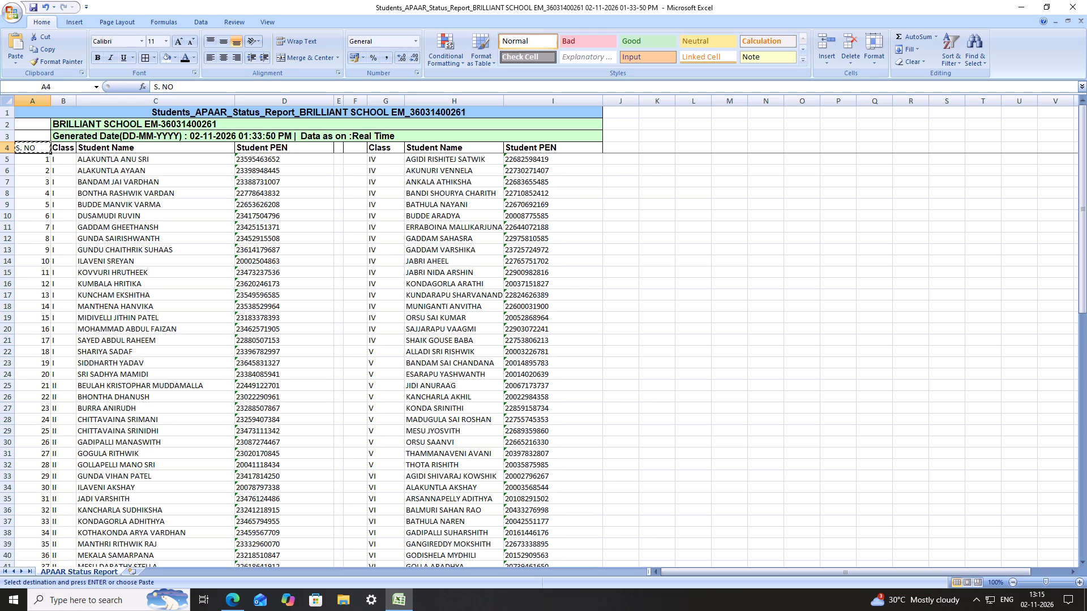
{"action": "left_click", "coordinate": [360, 145]}
{"action": "key", "text": "ctrl+v"}
{"action": "left_click", "coordinate": [562, 199]}
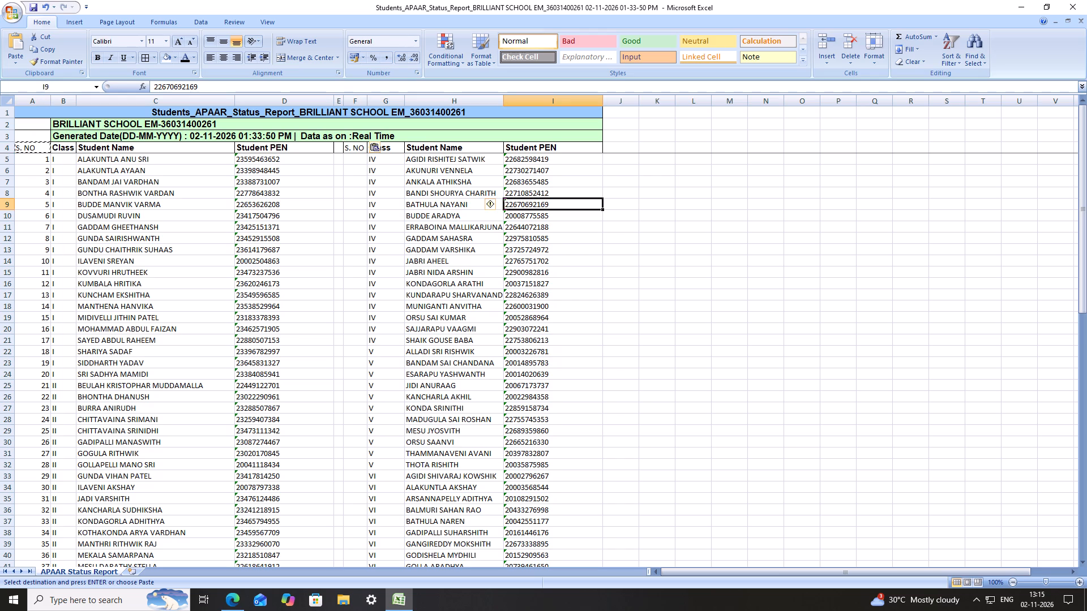
{"action": "key", "text": "ctrl+s"}
Enter the serial numbers 67, 68 and 69 in cells F5 to F7, continuing the first set's numbering.
{"action": "scroll", "coordinate": [142, 193], "scroll_direction": "down", "scroll_amount": 8}
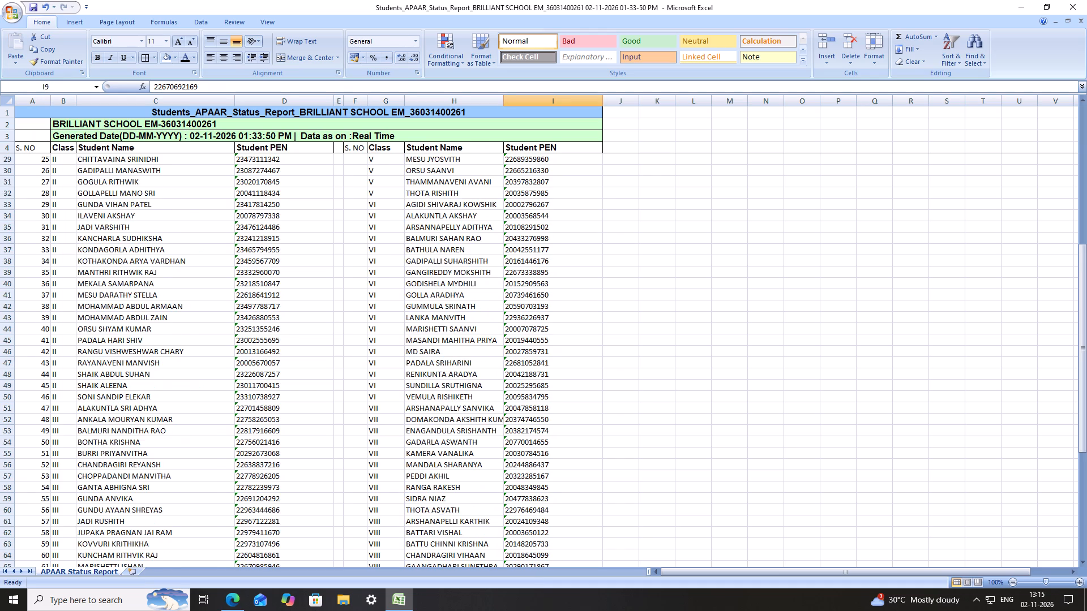
{"action": "scroll", "coordinate": [99, 277], "scroll_direction": "down", "scroll_amount": 7}
{"action": "scroll", "coordinate": [107, 292], "scroll_direction": "up", "scroll_amount": 8}
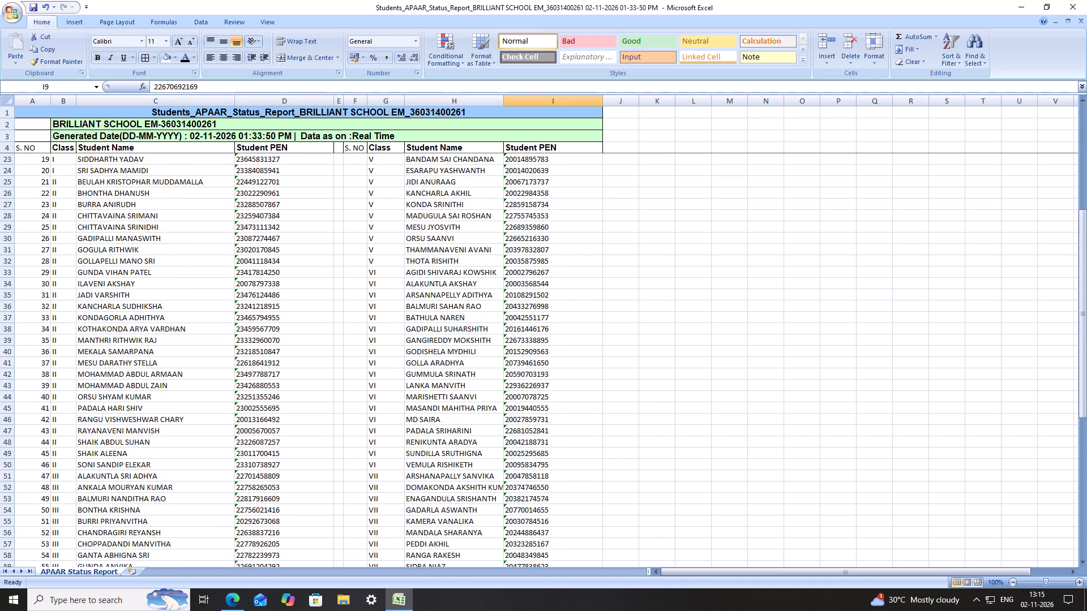
{"action": "scroll", "coordinate": [146, 277], "scroll_direction": "up", "scroll_amount": 14}
{"action": "left_click", "coordinate": [360, 161]}
{"action": "type", "text": "67"}
{"action": "key", "text": "Return"}
{"action": "type", "text": "68"}
{"action": "key", "text": "Return"}
{"action": "type", "text": "69"}
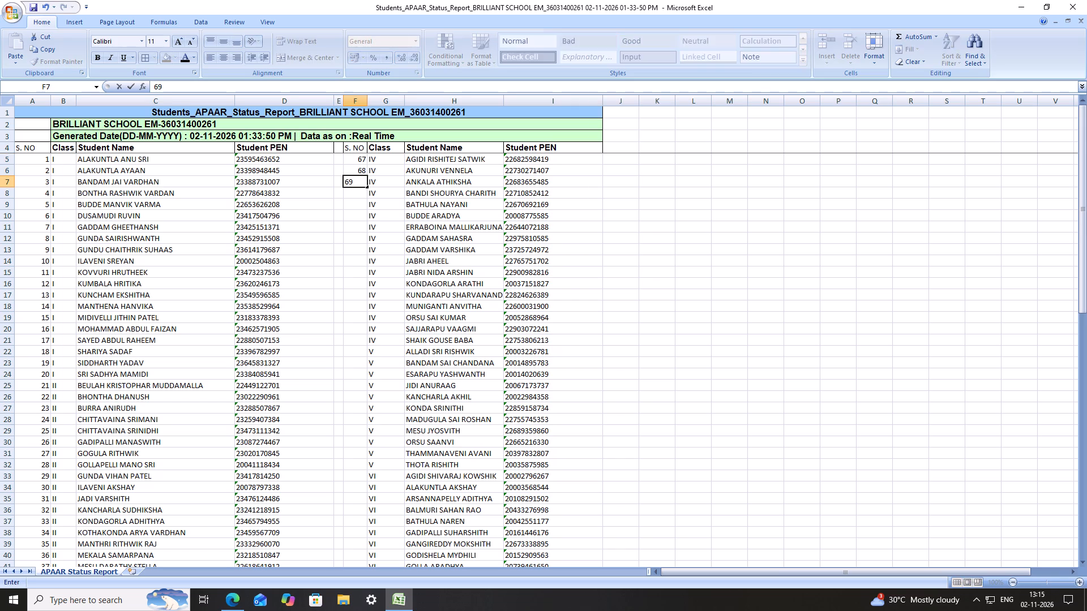
{"action": "left_click", "coordinate": [370, 230]}
Extend the serial number series from F5:F7 down column F to the second set's last student in row 82.
{"action": "left_click_drag", "start_coordinate": [348, 160], "coordinate": [357, 184]}
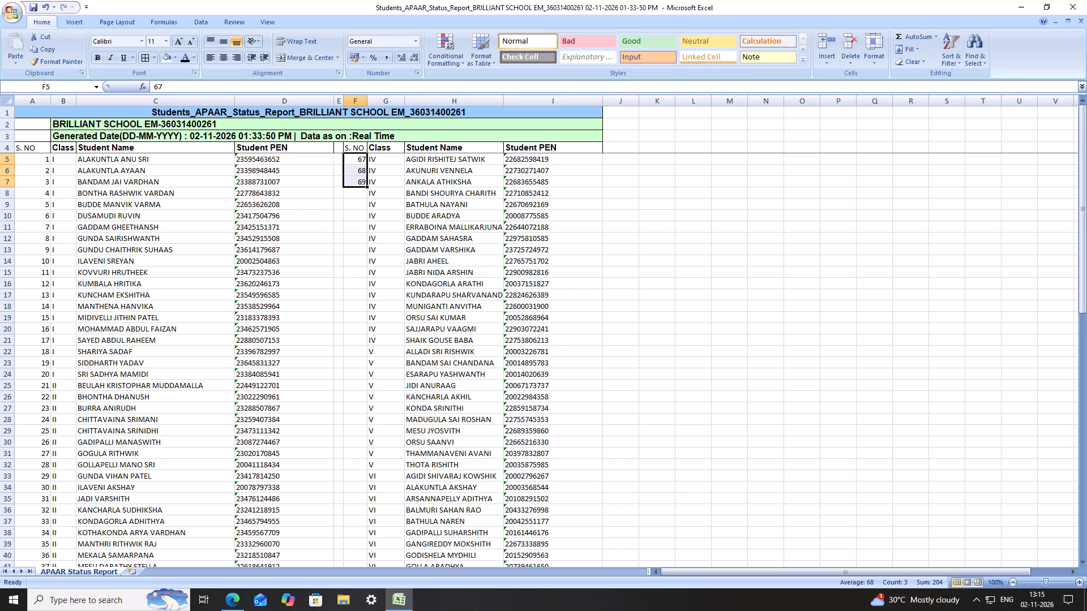
{"action": "double_click", "coordinate": [366, 186]}
{"action": "scroll", "coordinate": [507, 195], "scroll_direction": "down", "scroll_amount": 19}
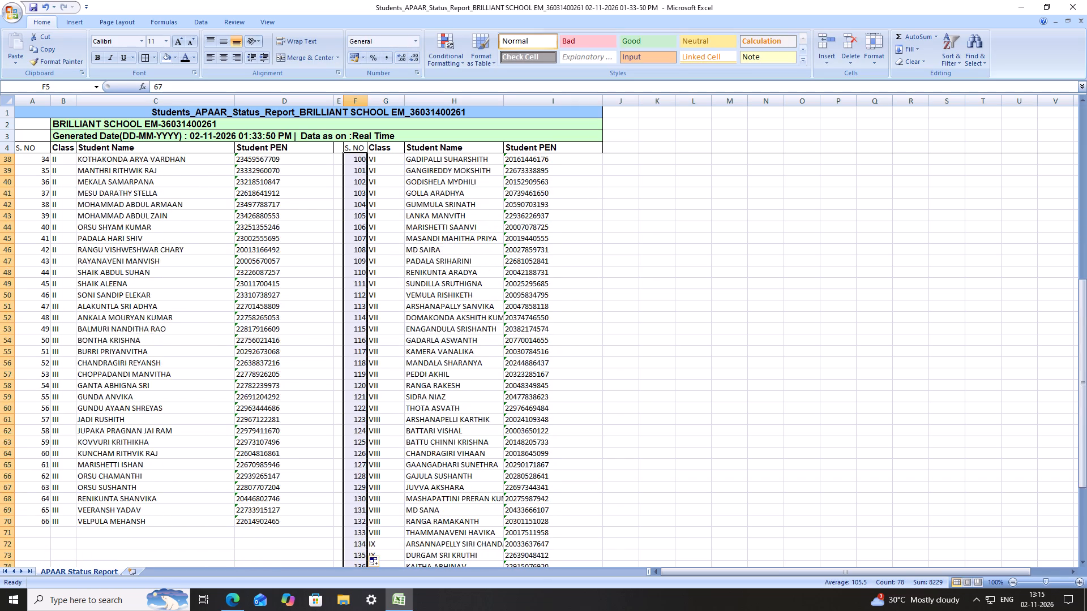
{"action": "scroll", "coordinate": [500, 222], "scroll_direction": "down", "scroll_amount": 4}
{"action": "left_click", "coordinate": [464, 316]}
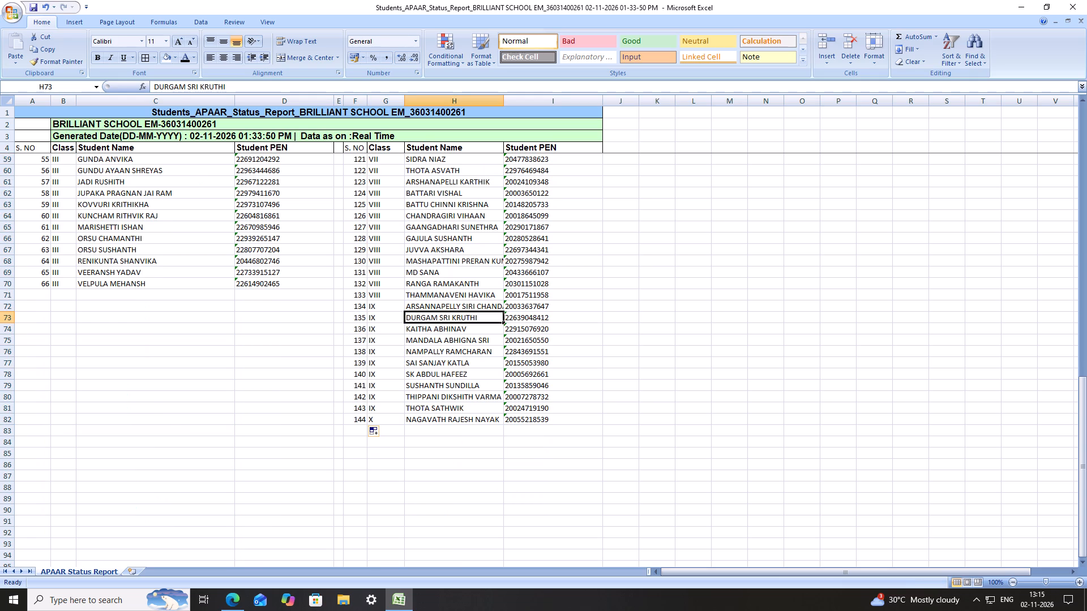
Move the Class IV students, serial numbers 67 to 83 in F5:I21, below the first set starting at A71.
{"action": "scroll", "coordinate": [413, 285], "scroll_direction": "up", "scroll_amount": 20}
{"action": "scroll", "coordinate": [413, 285], "scroll_direction": "up", "scroll_amount": 6}
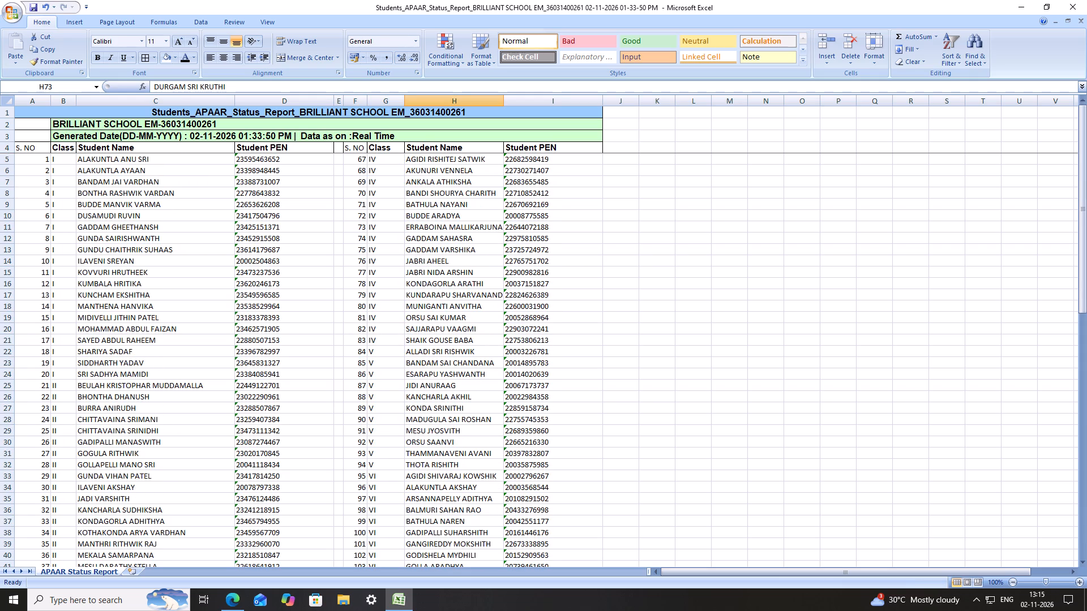
{"action": "scroll", "coordinate": [409, 282], "scroll_direction": "up", "scroll_amount": 8}
{"action": "left_click_drag", "start_coordinate": [358, 159], "coordinate": [398, 182]}
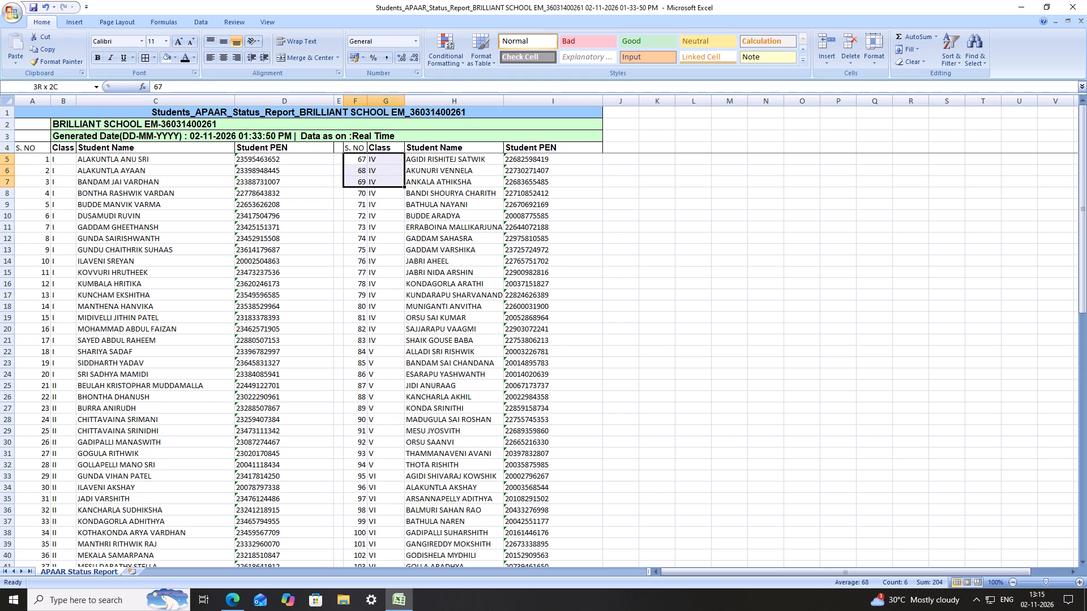
{"action": "left_click_drag", "start_coordinate": [398, 182], "coordinate": [480, 335]}
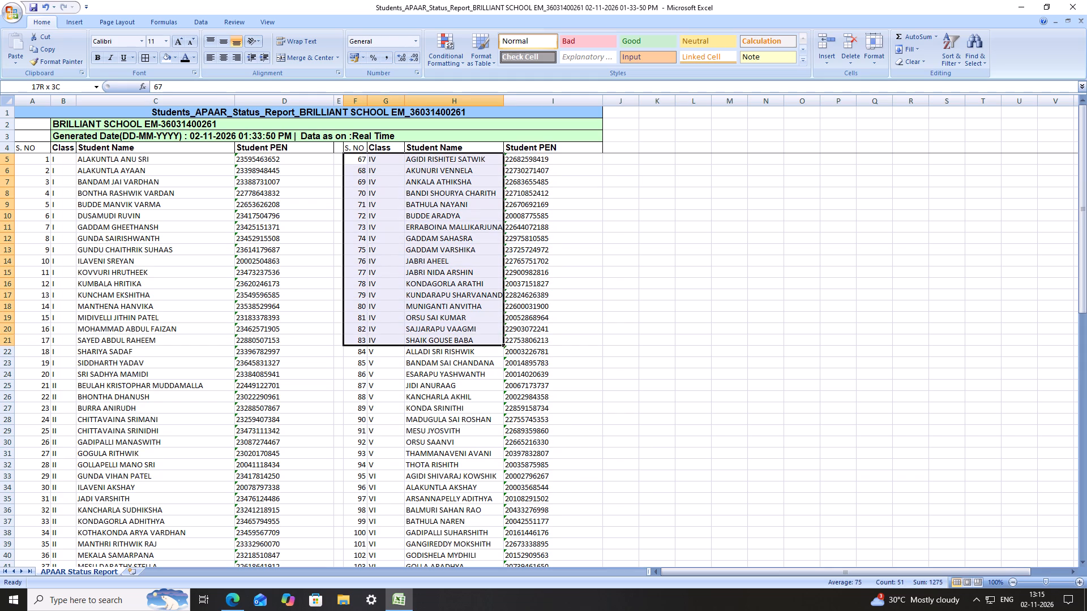
{"action": "left_click_drag", "start_coordinate": [480, 335], "coordinate": [523, 340]}
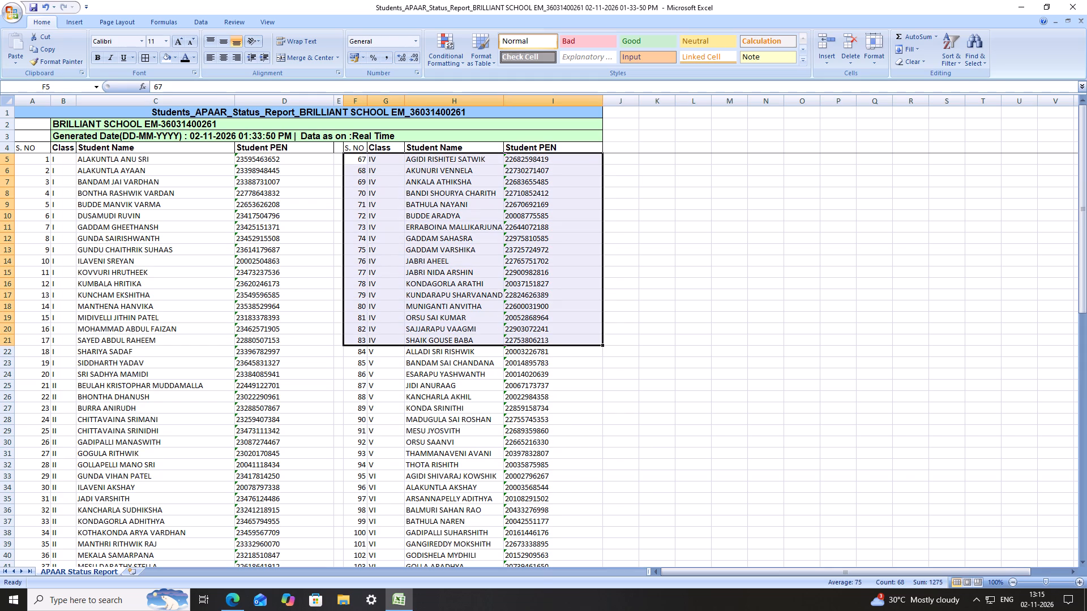
{"action": "key", "text": "ctrl+x"}
{"action": "scroll", "coordinate": [397, 345], "scroll_direction": "down", "scroll_amount": 18}
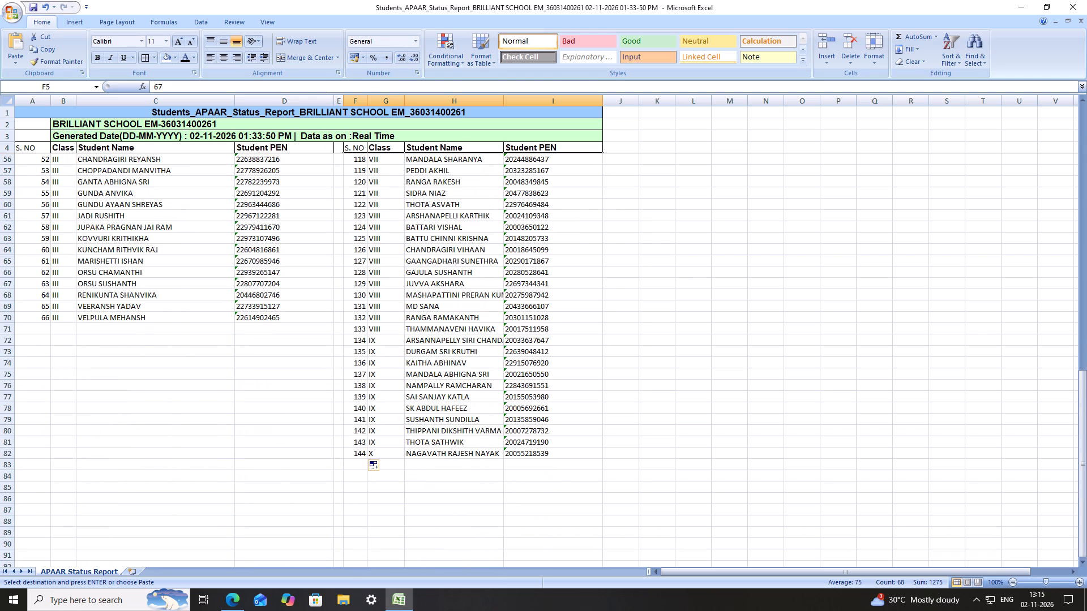
{"action": "left_click", "coordinate": [33, 328]}
{"action": "key", "text": "ctrl+v"}
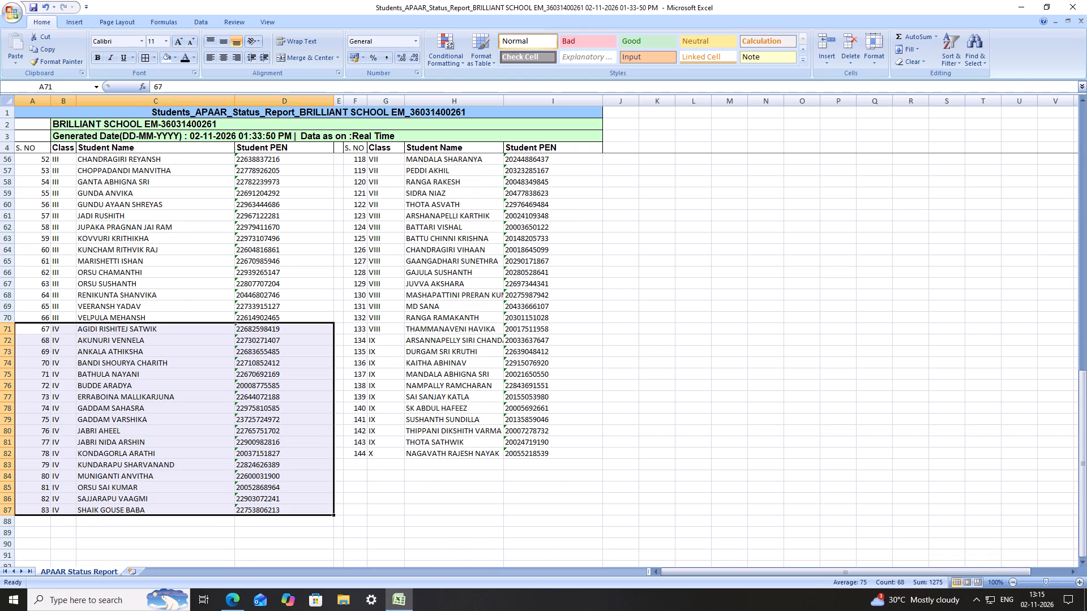
Move the remaining second-set students, serial numbers 84 to 144 in F22:I82, up to start at F5.
{"action": "scroll", "coordinate": [421, 387], "scroll_direction": "up", "scroll_amount": 14}
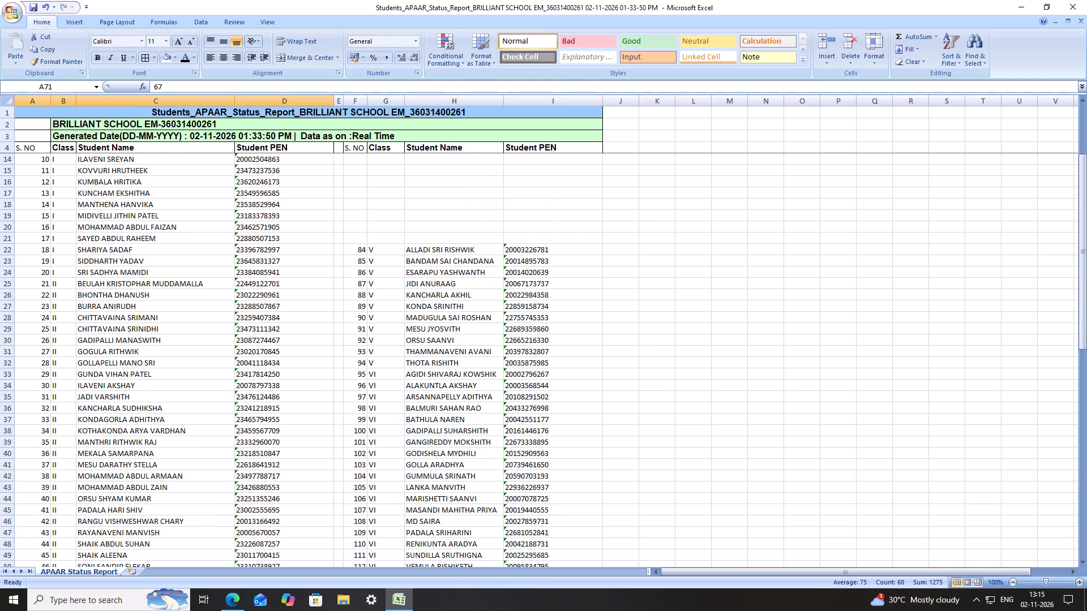
{"action": "scroll", "coordinate": [421, 377], "scroll_direction": "up", "scroll_amount": 12}
{"action": "left_click", "coordinate": [363, 352]}
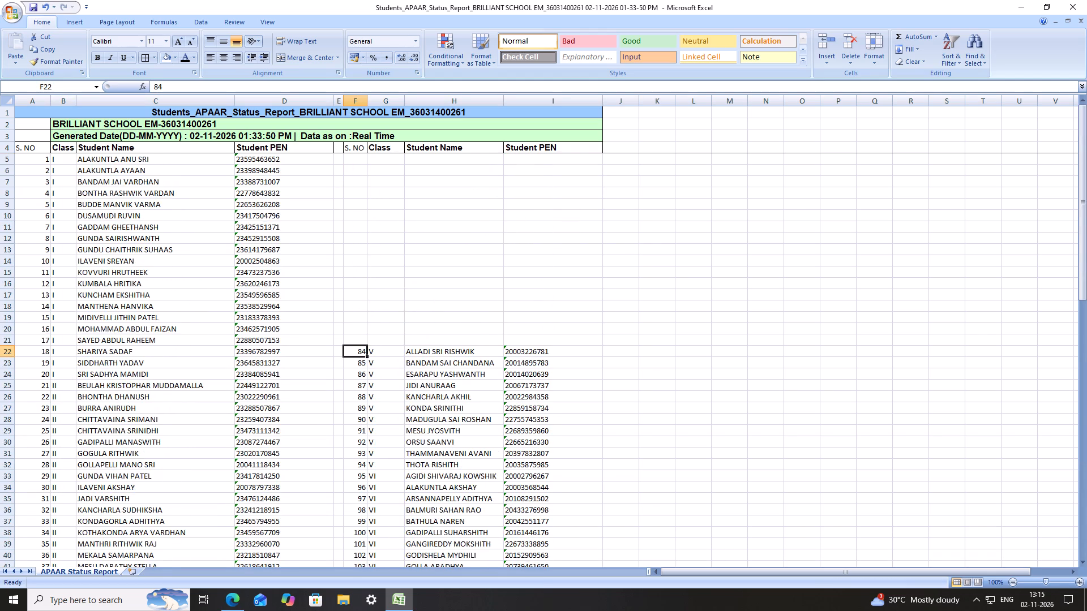
{"action": "scroll", "coordinate": [427, 359], "scroll_direction": "down", "scroll_amount": 20}
{"action": "scroll", "coordinate": [427, 359], "scroll_direction": "down", "scroll_amount": 1}
{"action": "left_click", "coordinate": [543, 321], "text": "shift"}
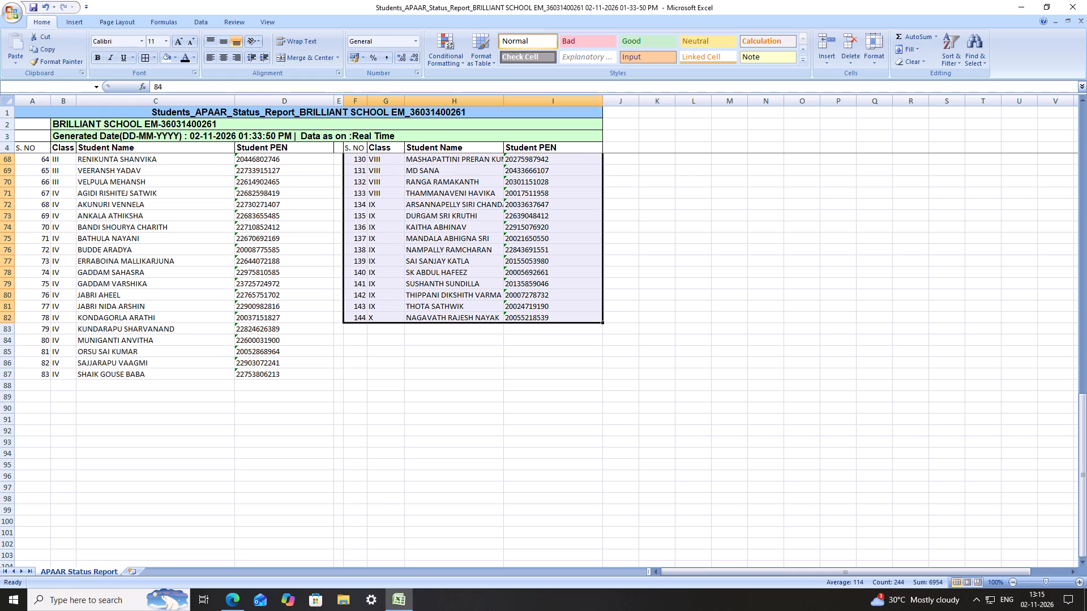
{"action": "key", "text": "ctrl+x"}
{"action": "scroll", "coordinate": [528, 328], "scroll_direction": "up", "scroll_amount": 20}
{"action": "scroll", "coordinate": [528, 328], "scroll_direction": "up", "scroll_amount": 8}
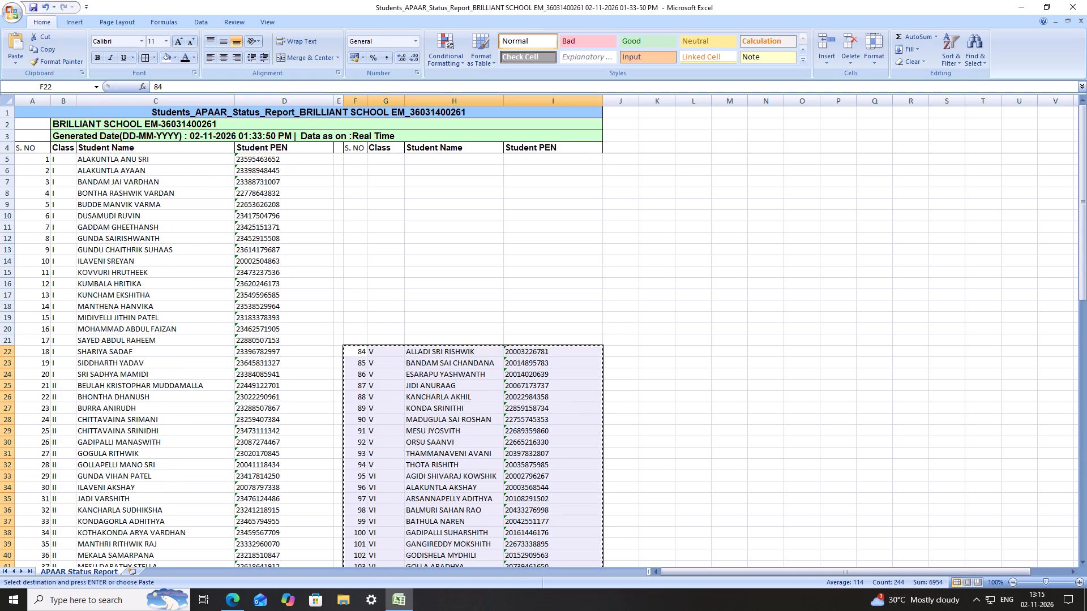
{"action": "scroll", "coordinate": [506, 279], "scroll_direction": "up", "scroll_amount": 8}
{"action": "left_click", "coordinate": [358, 161]}
{"action": "key", "text": "ctrl+v"}
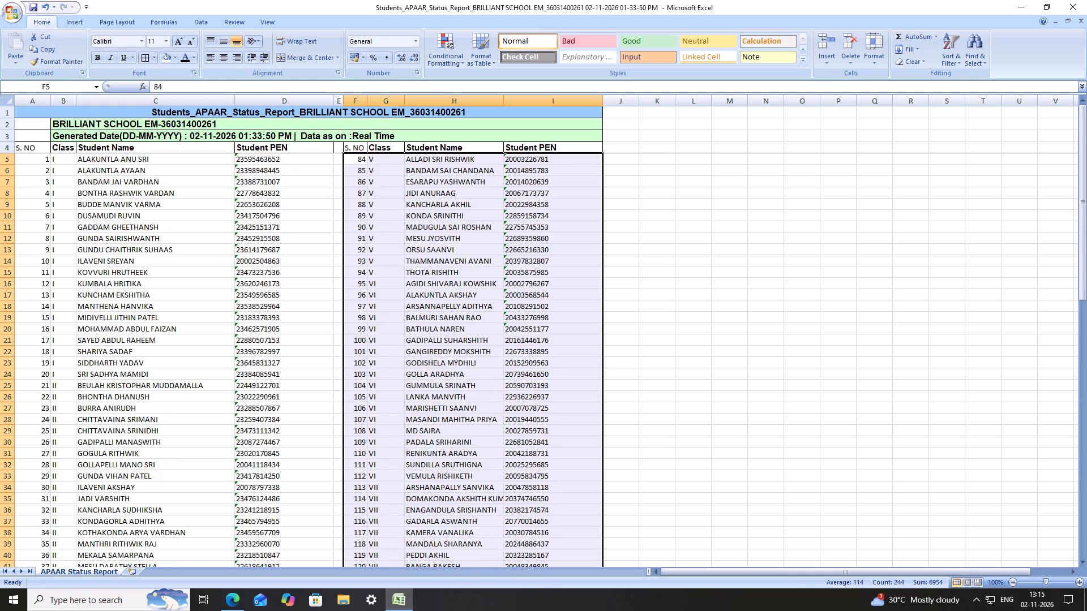
Check the lower end of both student sets and save the workbook.
{"action": "scroll", "coordinate": [491, 296], "scroll_direction": "down", "scroll_amount": 8}
{"action": "scroll", "coordinate": [486, 309], "scroll_direction": "down", "scroll_amount": 13}
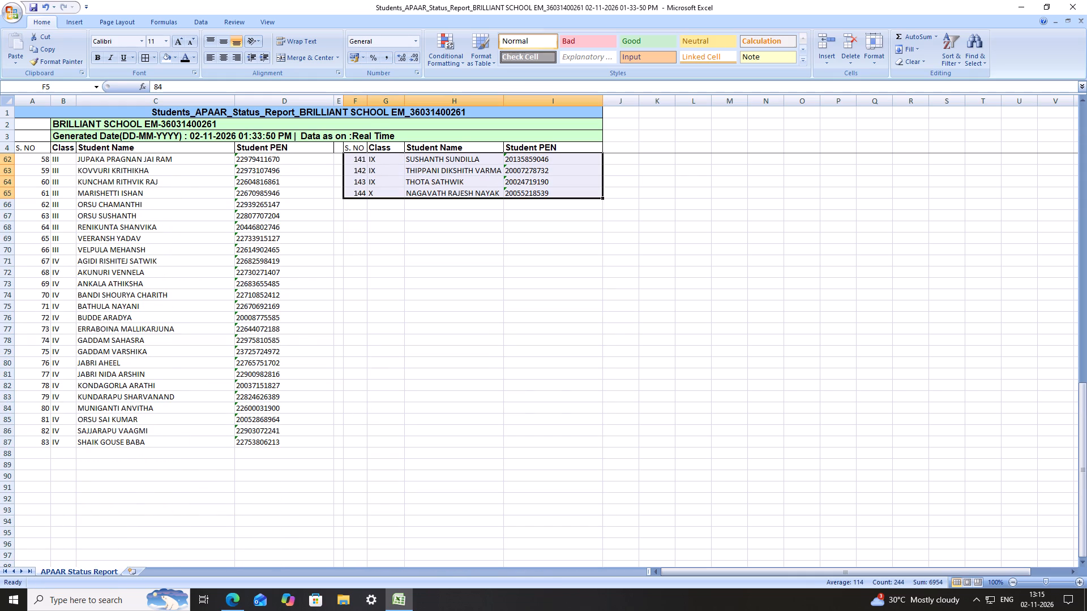
{"action": "left_click", "coordinate": [429, 303]}
{"action": "key", "text": "ctrl+s"}
{"action": "key", "text": "ctrl+s"}
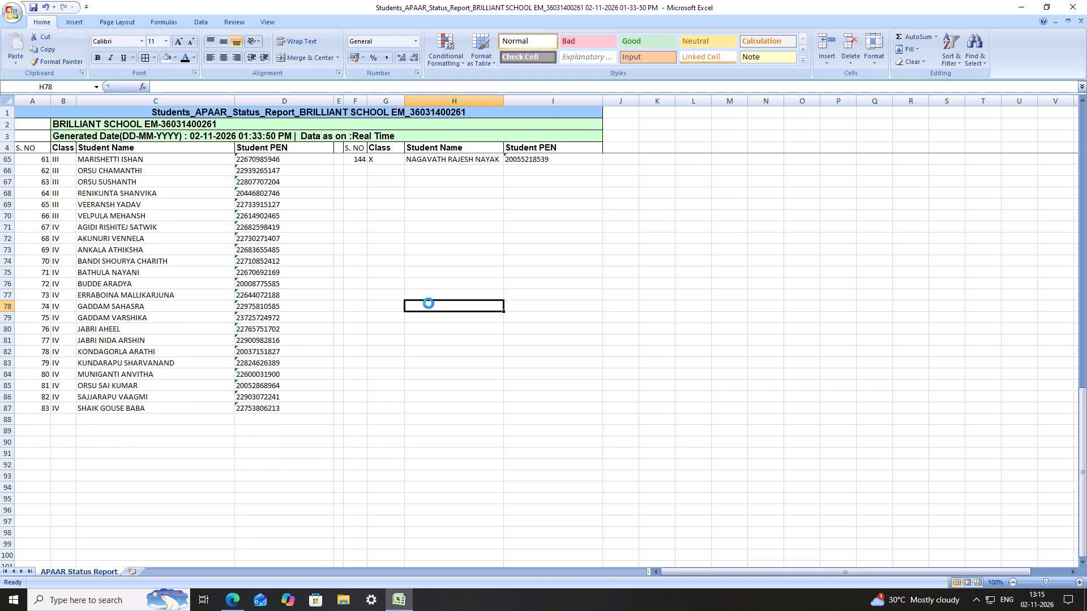
{"action": "key", "text": "ctrl+s"}
{"action": "scroll", "coordinate": [420, 287], "scroll_direction": "up", "scroll_amount": 3}
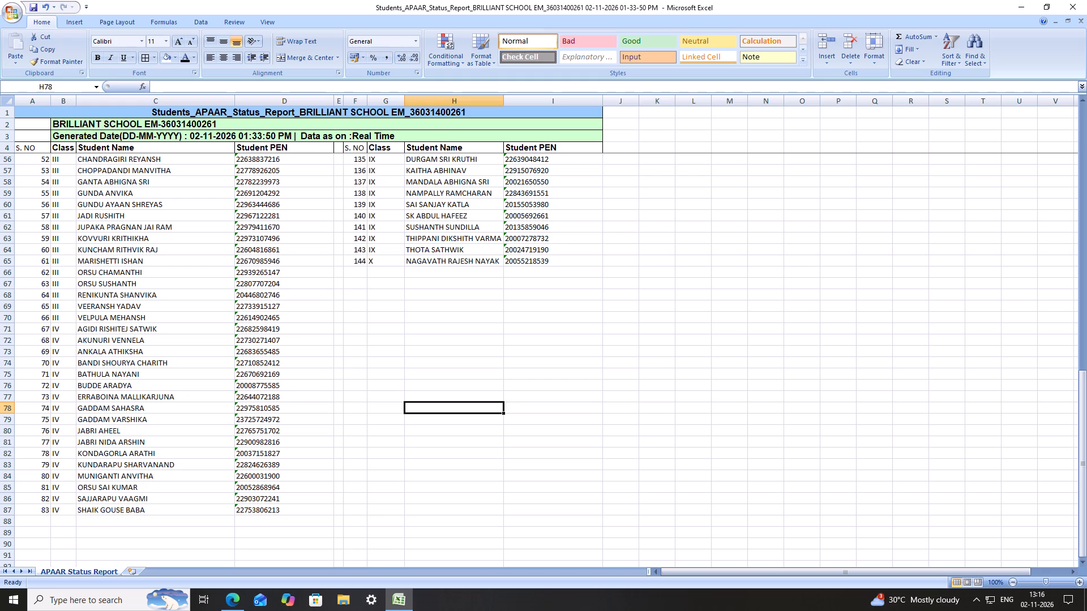
Examine the report in print preview to see how both student sets fit across the printed pages.
{"action": "scroll", "coordinate": [375, 295], "scroll_direction": "up", "scroll_amount": 20}
{"action": "scroll", "coordinate": [375, 295], "scroll_direction": "up", "scroll_amount": 2}
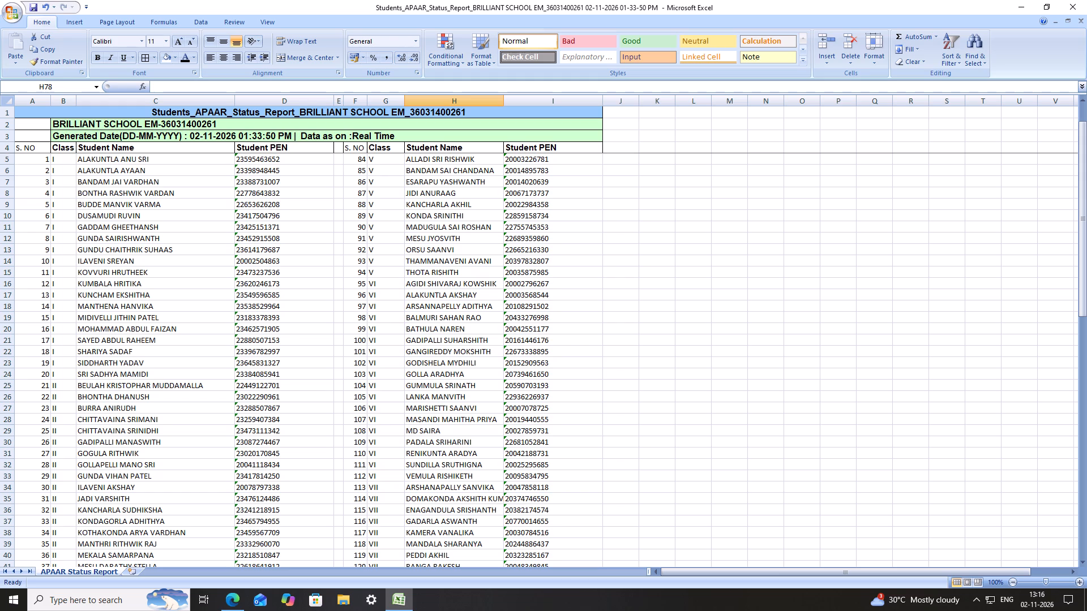
{"action": "left_click", "coordinate": [0, 0]}
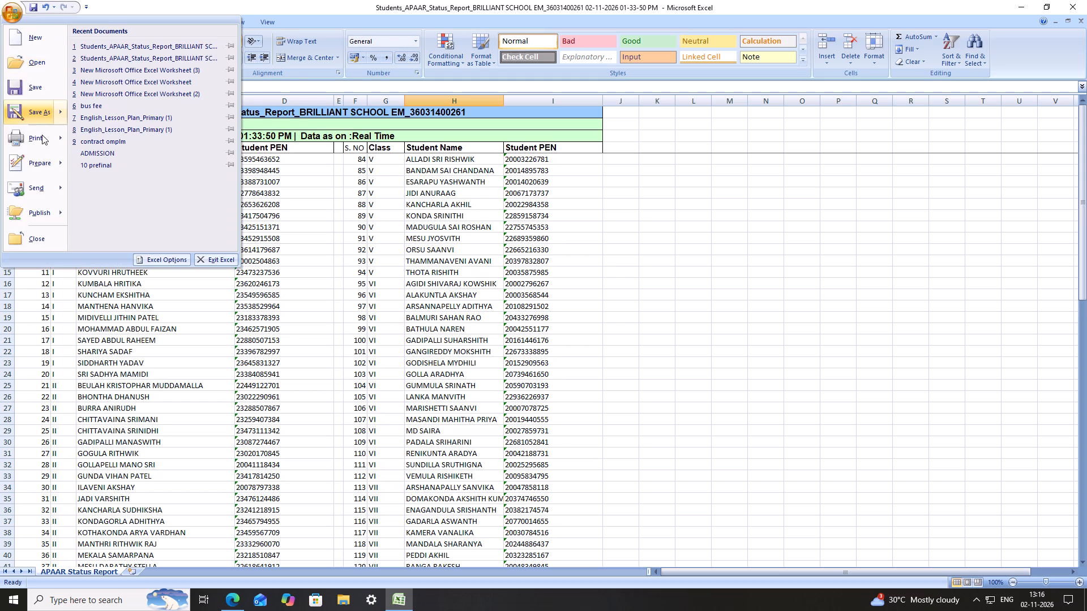
{"action": "left_click", "coordinate": [104, 128]}
{"action": "left_click", "coordinate": [121, 115]}
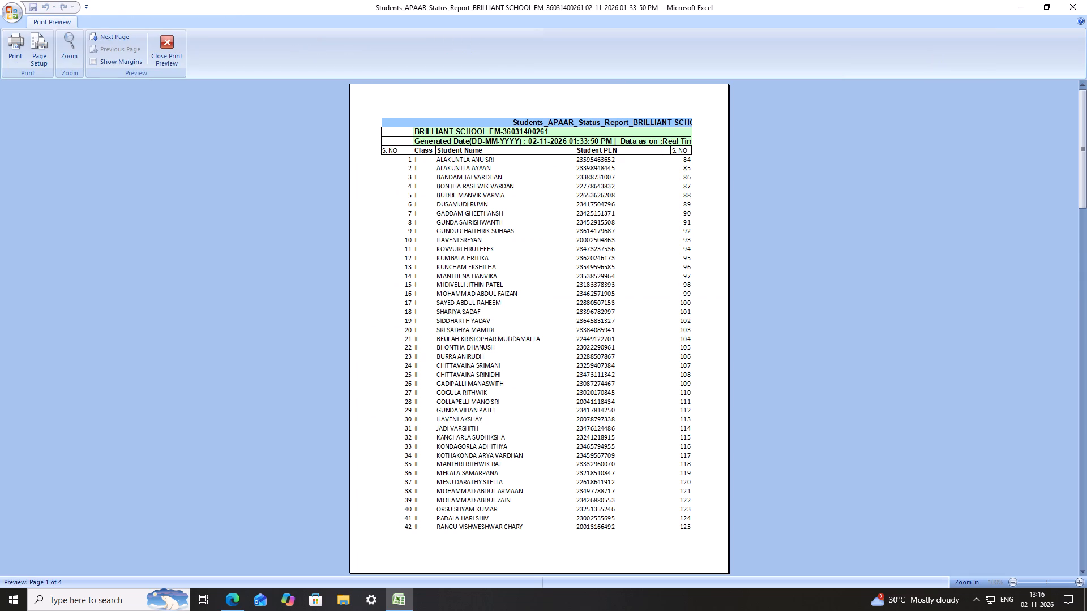
{"action": "scroll", "coordinate": [426, 291], "scroll_direction": "down", "scroll_amount": 1}
{"action": "scroll", "coordinate": [429, 291], "scroll_direction": "up", "scroll_amount": 2}
{"action": "scroll", "coordinate": [429, 289], "scroll_direction": "down", "scroll_amount": 3}
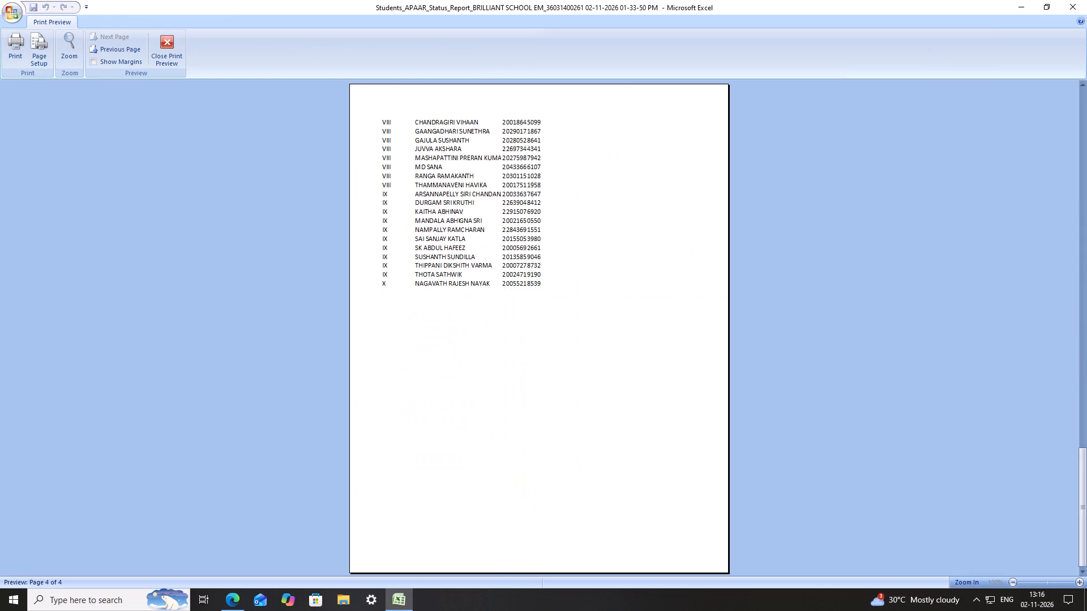
{"action": "scroll", "coordinate": [429, 289], "scroll_direction": "down", "scroll_amount": 2}
{"action": "scroll", "coordinate": [429, 289], "scroll_direction": "up", "scroll_amount": 7}
{"action": "scroll", "coordinate": [427, 285], "scroll_direction": "down", "scroll_amount": 1}
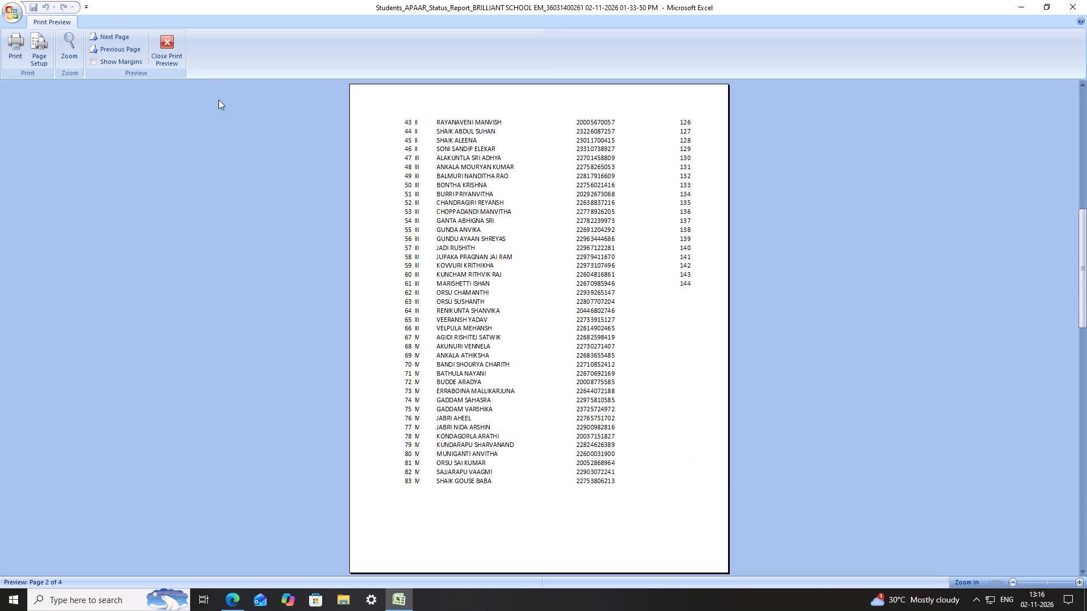
{"action": "left_click", "coordinate": [176, 47]}
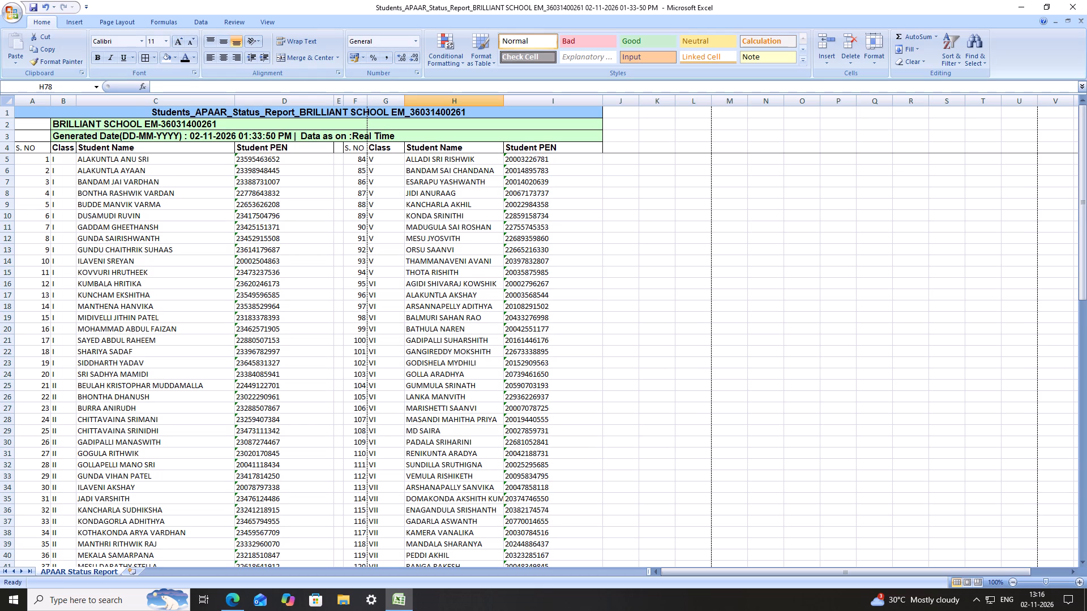
Set the sheet's paper size to Letter and apply narrow page margins.
{"action": "left_click", "coordinate": [114, 21]}
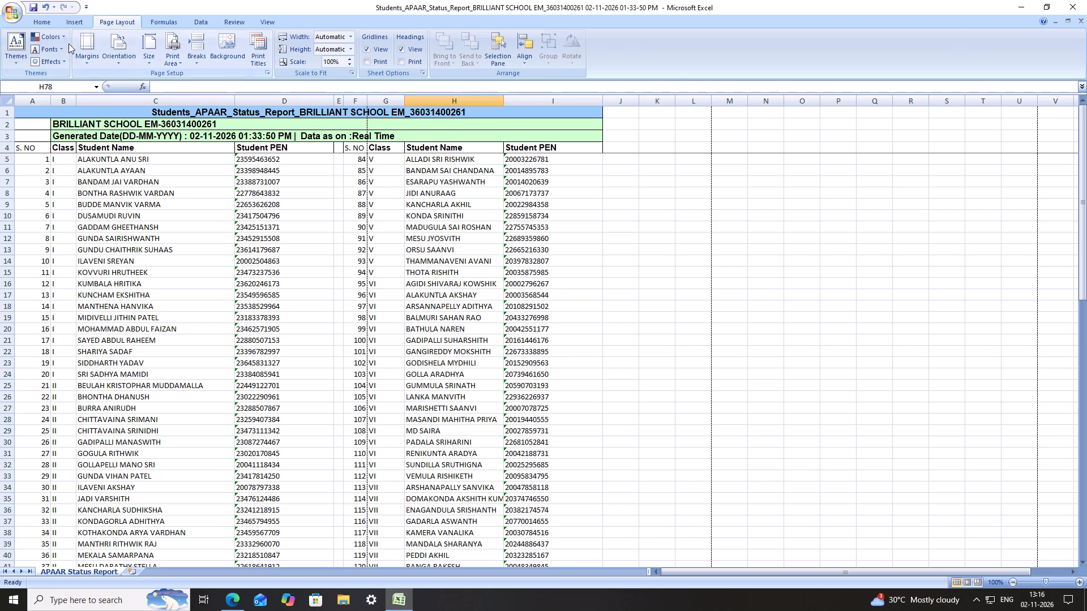
{"action": "left_click", "coordinate": [40, 21]}
{"action": "left_click", "coordinate": [118, 25]}
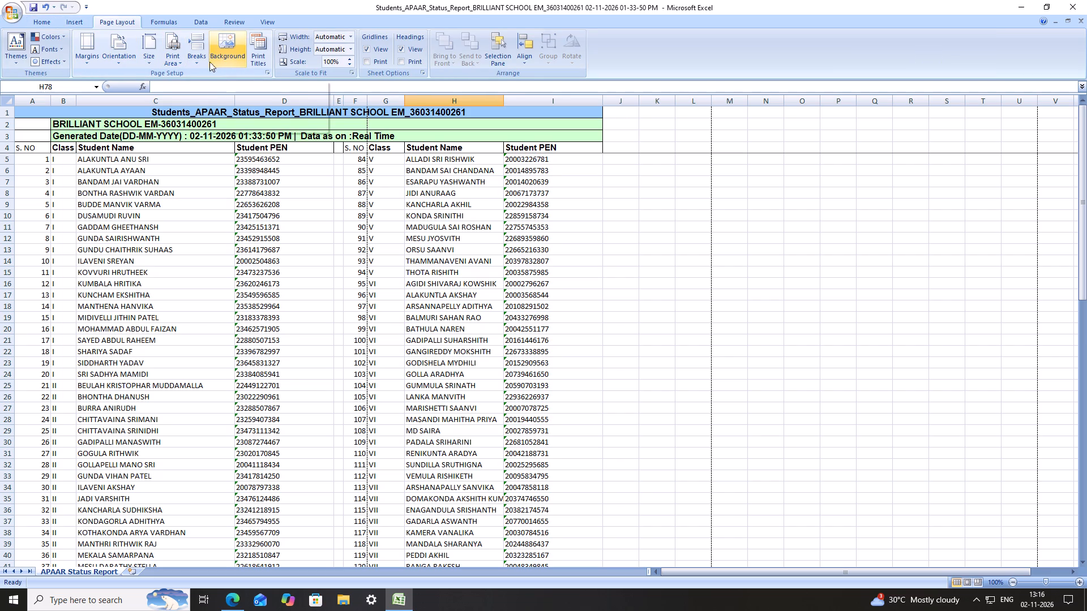
{"action": "left_click", "coordinate": [122, 58]}
{"action": "double_click", "coordinate": [140, 54]}
{"action": "left_click", "coordinate": [144, 55]}
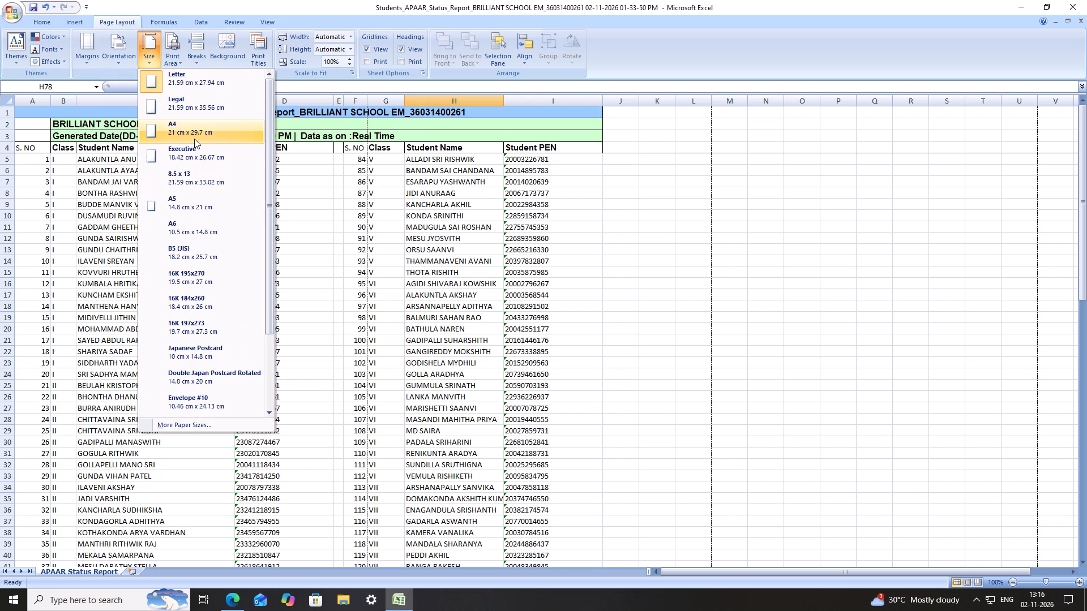
{"action": "left_click", "coordinate": [190, 85]}
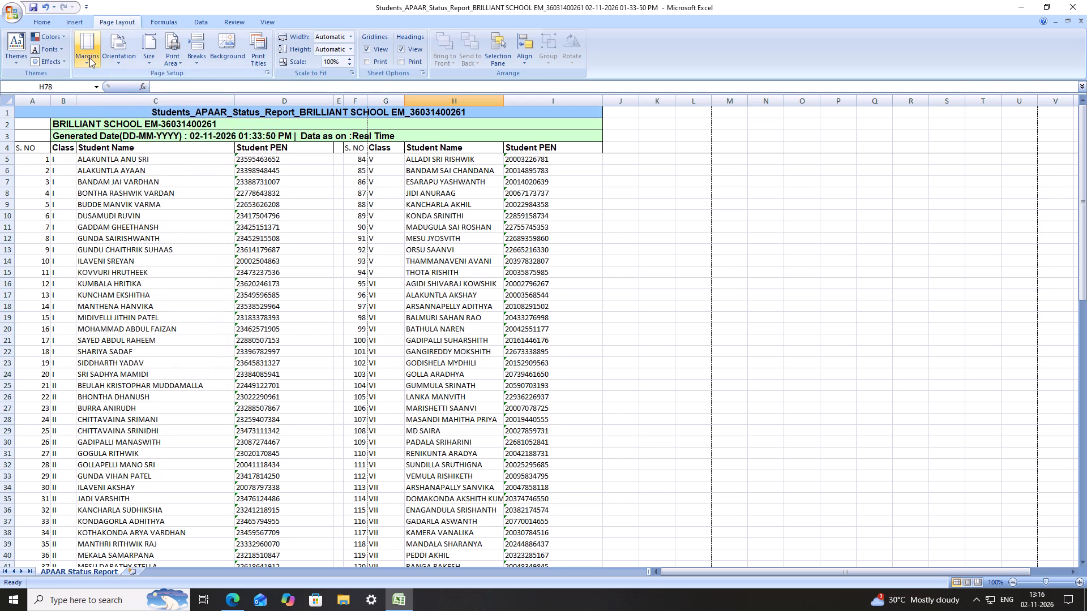
{"action": "left_click", "coordinate": [89, 58]}
{"action": "left_click_drag", "start_coordinate": [123, 189], "coordinate": [129, 193]}
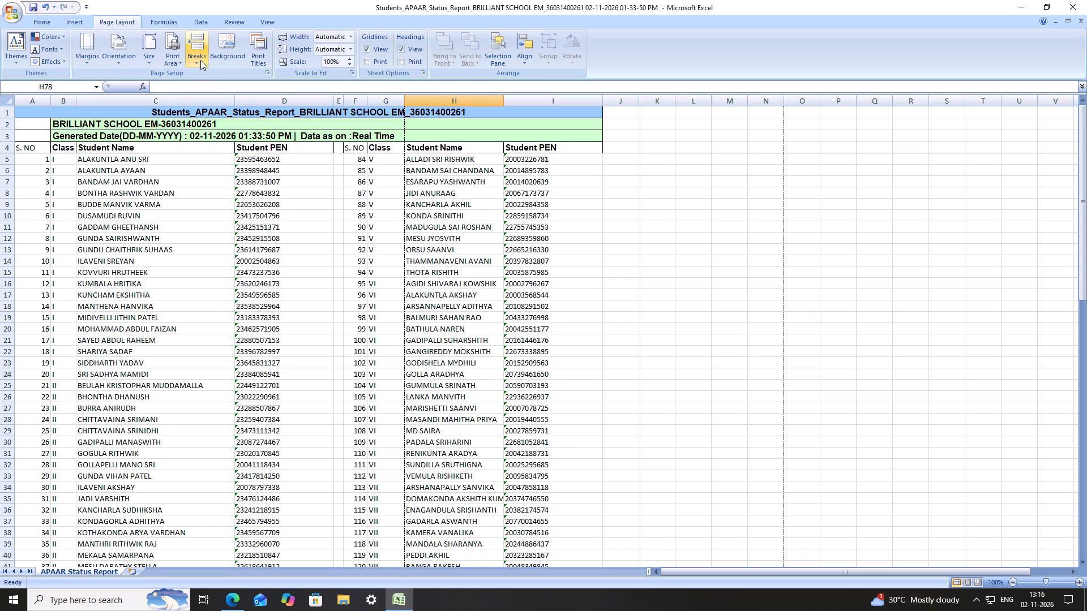
Switch the sheet to Page Layout view, accept unfreezing the panes, and review how both student sets divide across pages.
{"action": "left_click", "coordinate": [168, 24]}
{"action": "left_click", "coordinate": [191, 21]}
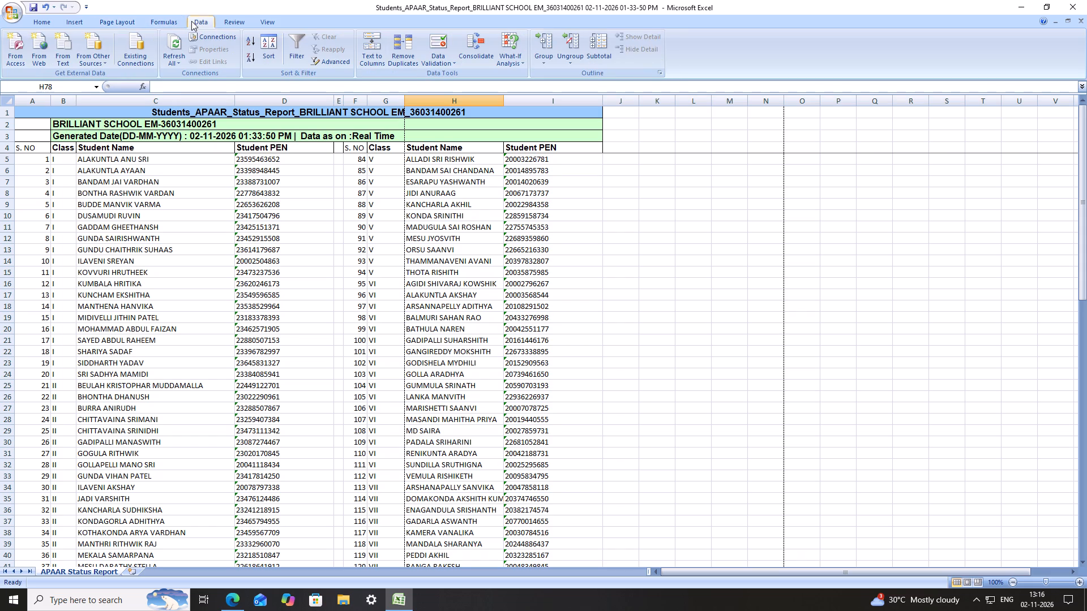
{"action": "left_click", "coordinate": [226, 16]}
{"action": "left_click", "coordinate": [255, 20]}
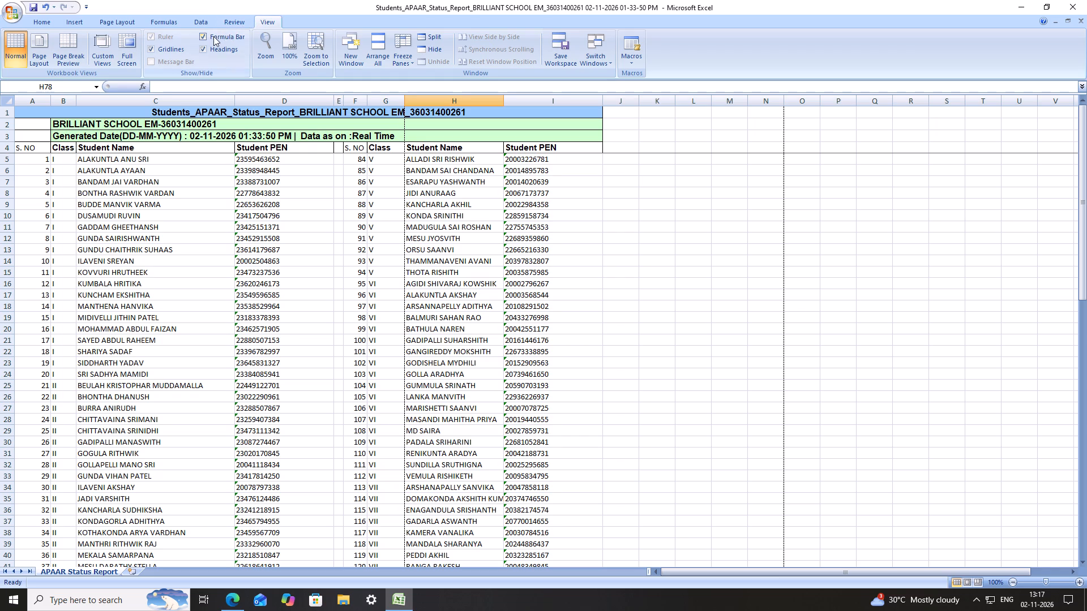
{"action": "left_click", "coordinate": [46, 64]}
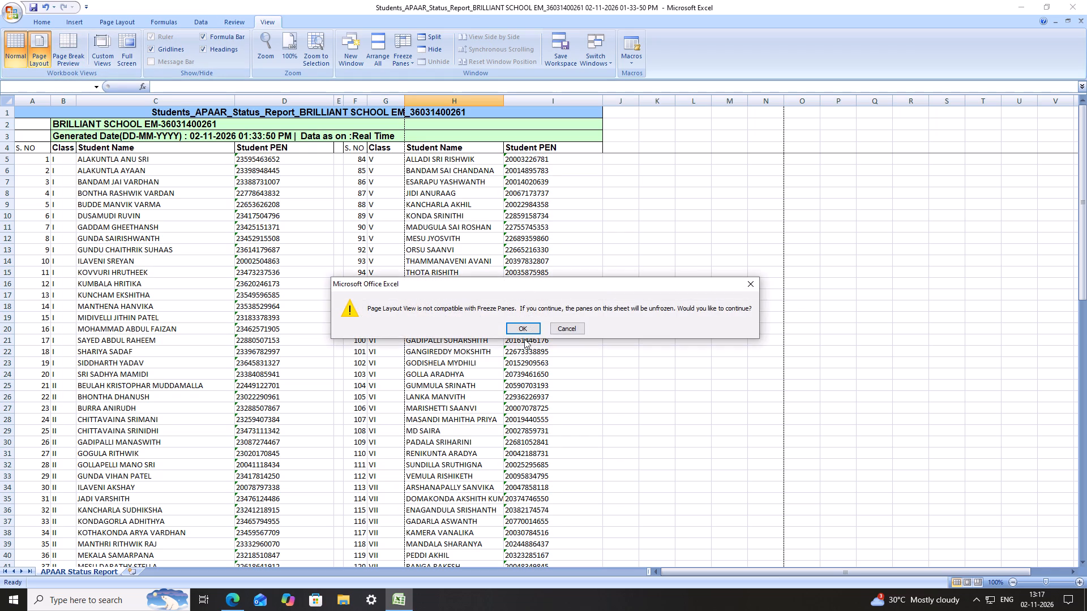
{"action": "left_click", "coordinate": [524, 332]}
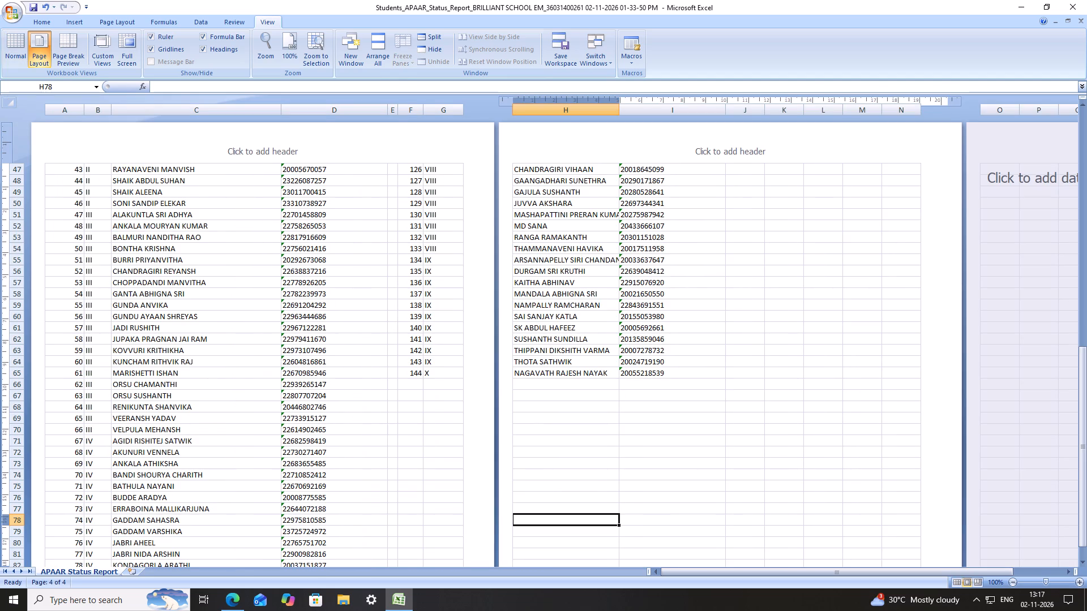
{"action": "scroll", "coordinate": [283, 226], "scroll_direction": "down", "scroll_amount": 17}
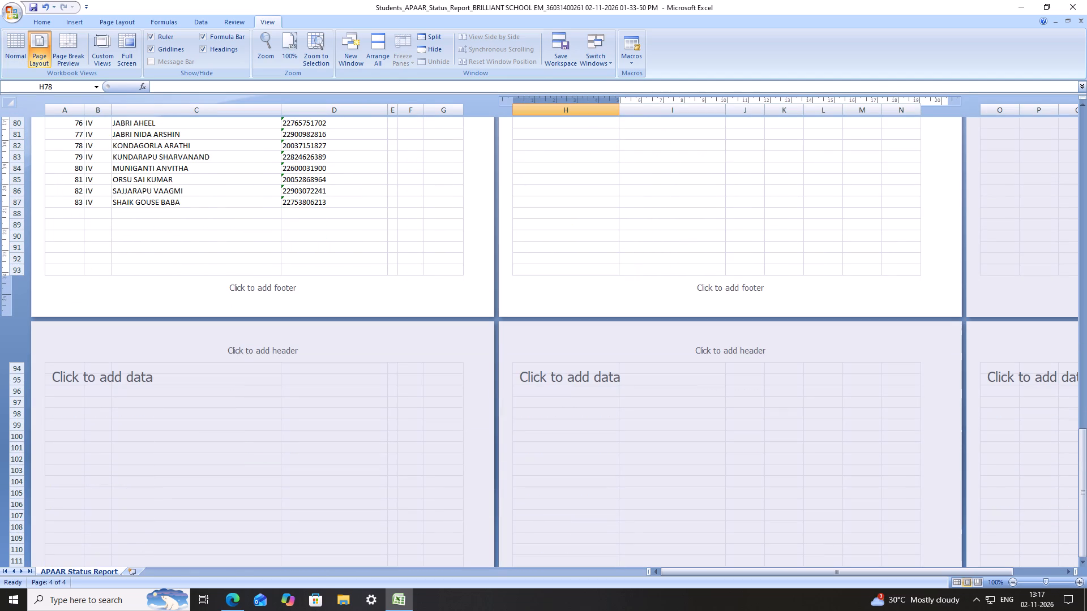
{"action": "scroll", "coordinate": [287, 228], "scroll_direction": "up", "scroll_amount": 20}
{"action": "scroll", "coordinate": [287, 228], "scroll_direction": "up", "scroll_amount": 14}
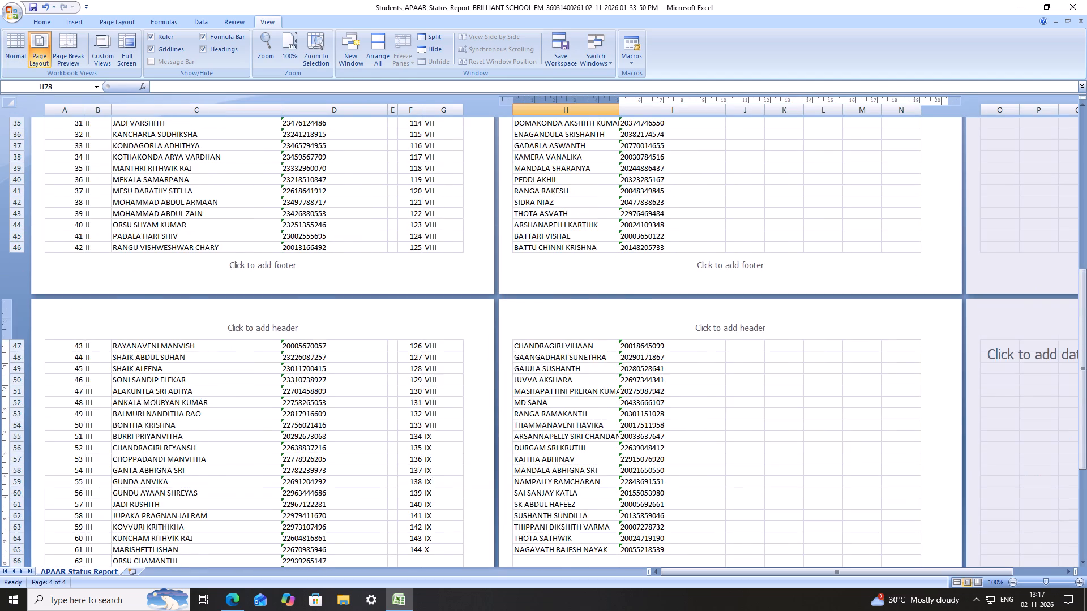
{"action": "scroll", "coordinate": [293, 227], "scroll_direction": "up", "scroll_amount": 3}
{"action": "scroll", "coordinate": [309, 231], "scroll_direction": "up", "scroll_amount": 20}
{"action": "scroll", "coordinate": [309, 231], "scroll_direction": "up", "scroll_amount": 8}
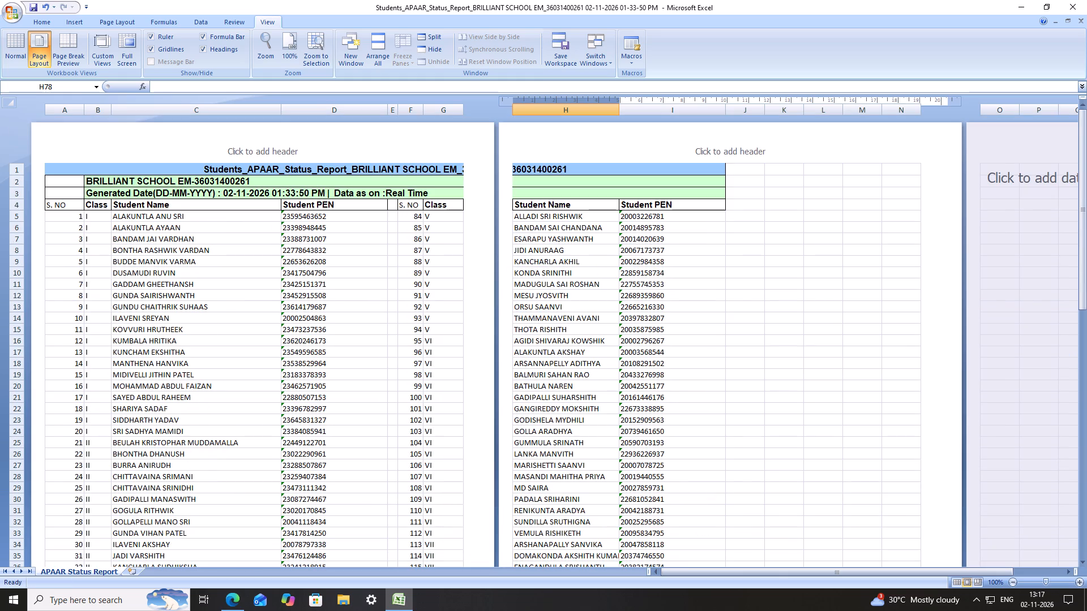
Close the APAAR status report workbook and save its changes.
{"action": "left_click", "coordinate": [1086, 0]}
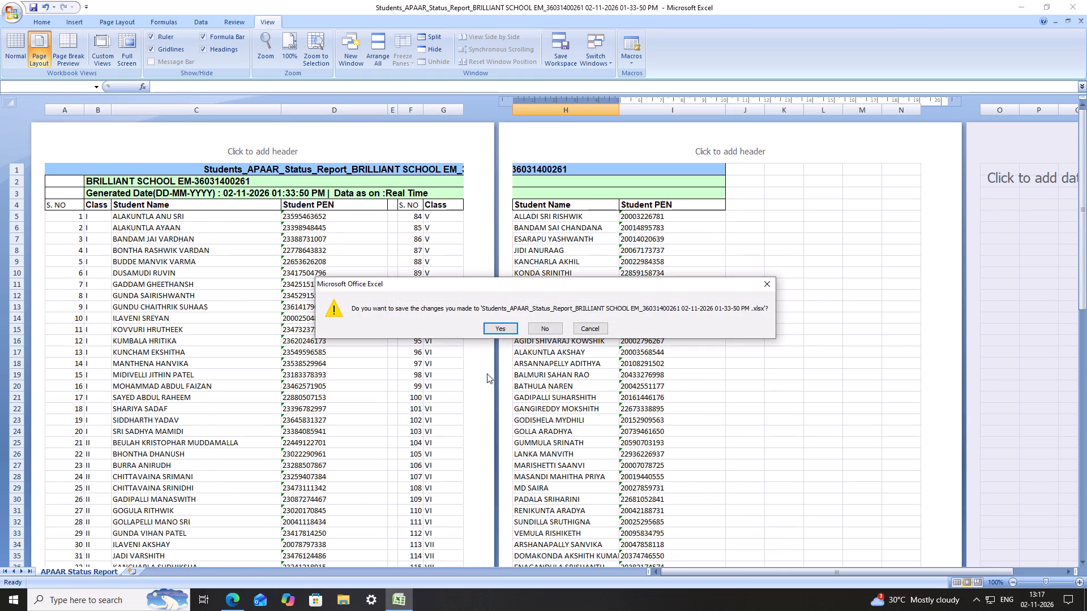
{"action": "left_click", "coordinate": [519, 332]}
{"action": "left_click", "coordinate": [507, 332]}
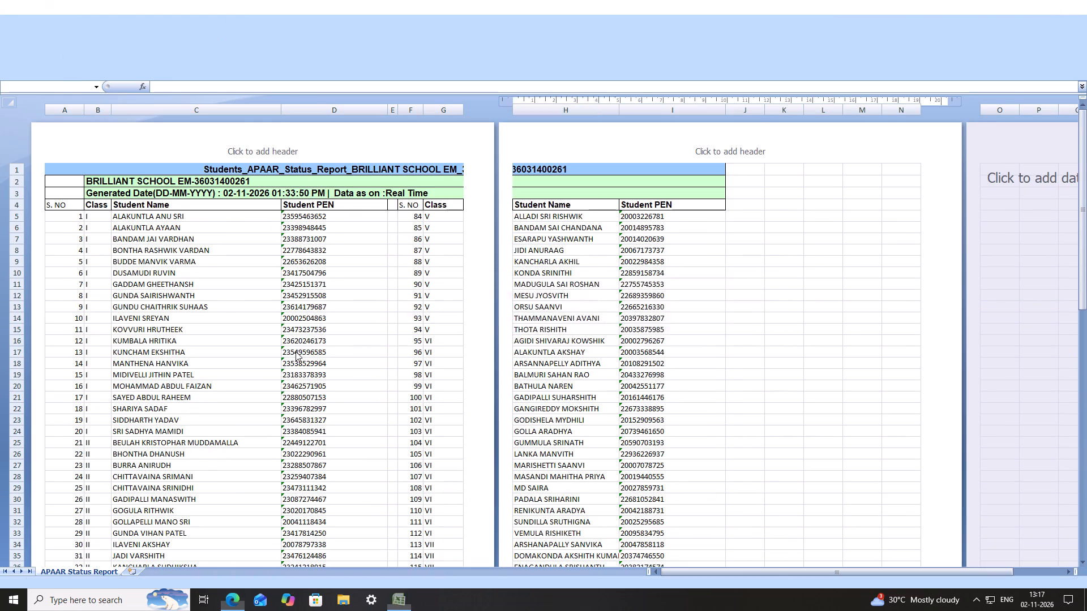
Reopen the APAAR status report workbook from Microsoft Edge.
{"action": "left_click", "coordinate": [870, 98]}
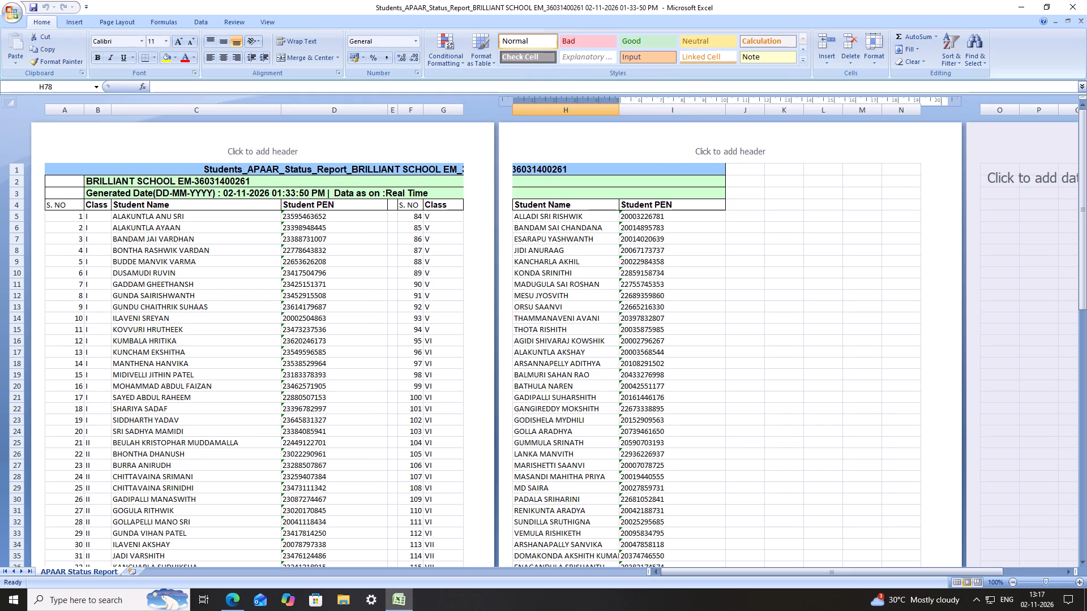
Narrow the first set's Student Name column C to about 6.5 cm and Student PEN column D to roughly its heading's width.
{"action": "left_click", "coordinate": [573, 288]}
{"action": "left_click", "coordinate": [658, 281]}
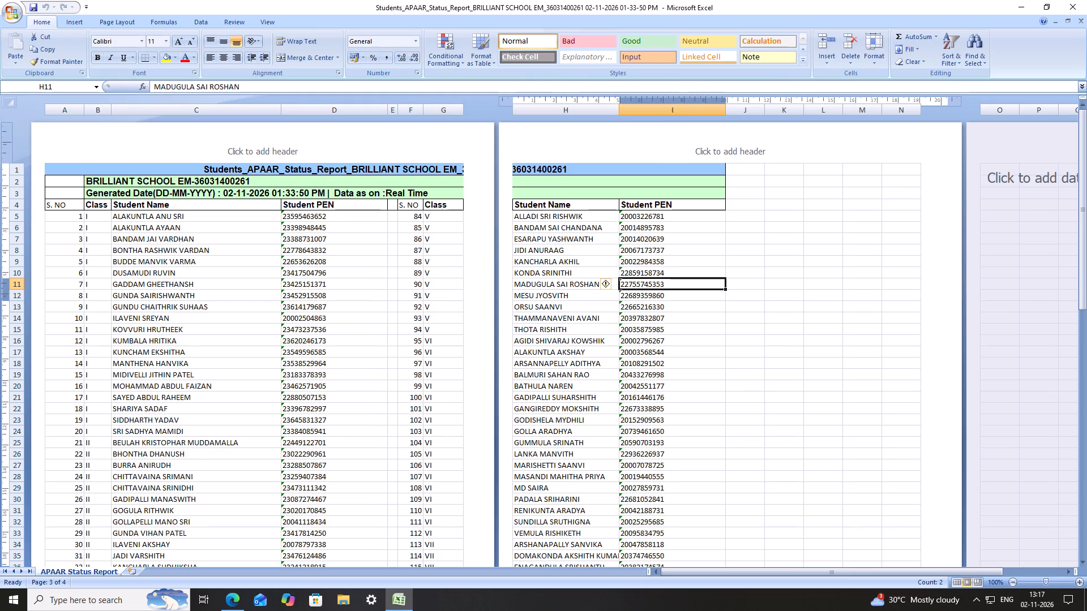
{"action": "left_click", "coordinate": [679, 278]}
{"action": "left_click", "coordinate": [451, 165]}
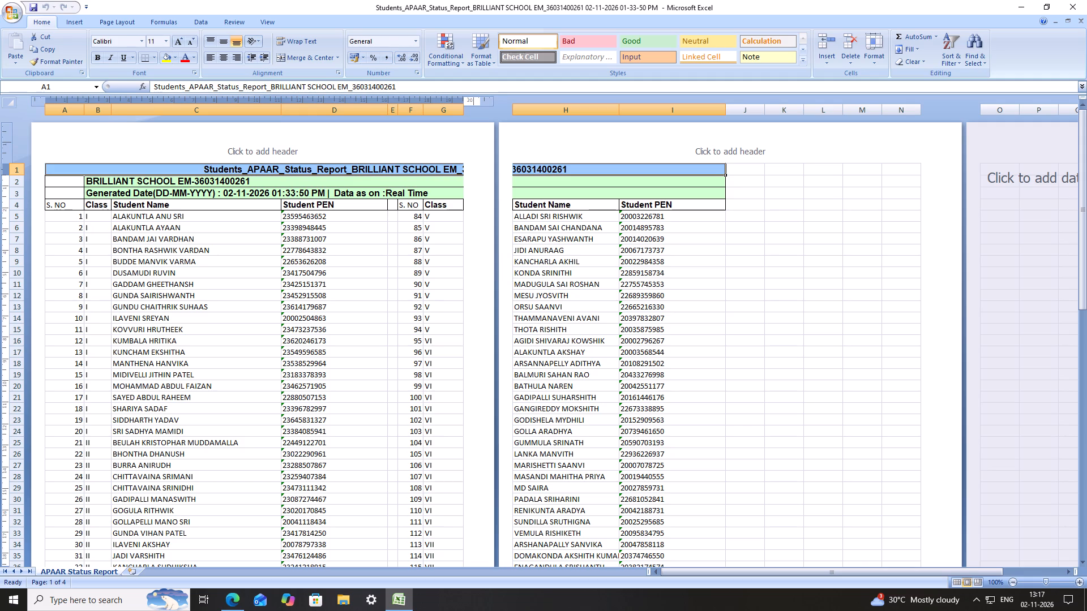
{"action": "left_click_drag", "start_coordinate": [281, 108], "coordinate": [250, 113]}
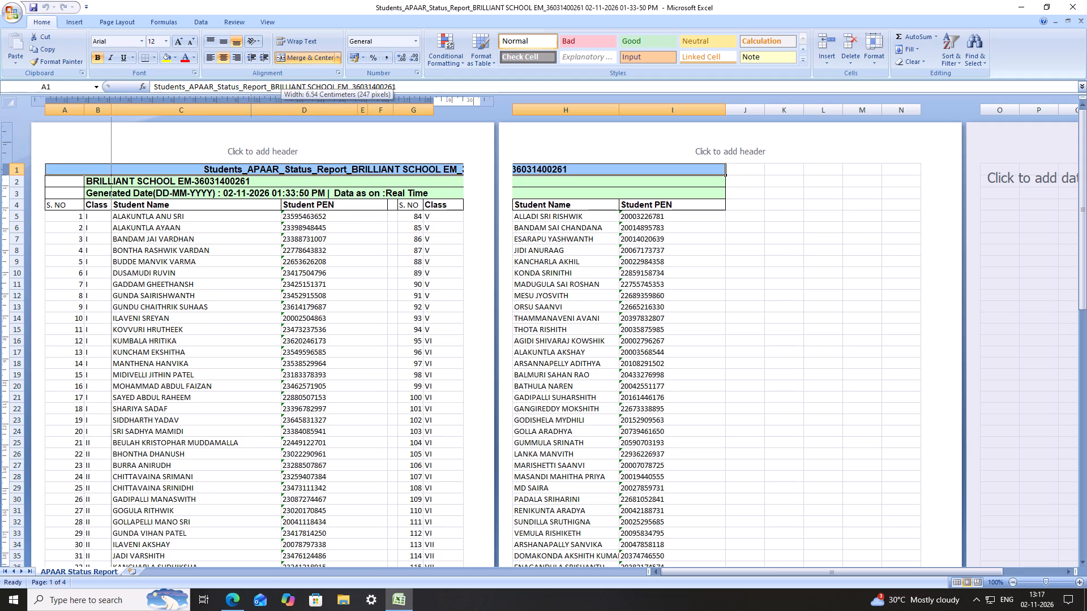
{"action": "left_click_drag", "start_coordinate": [250, 113], "coordinate": [249, 113]}
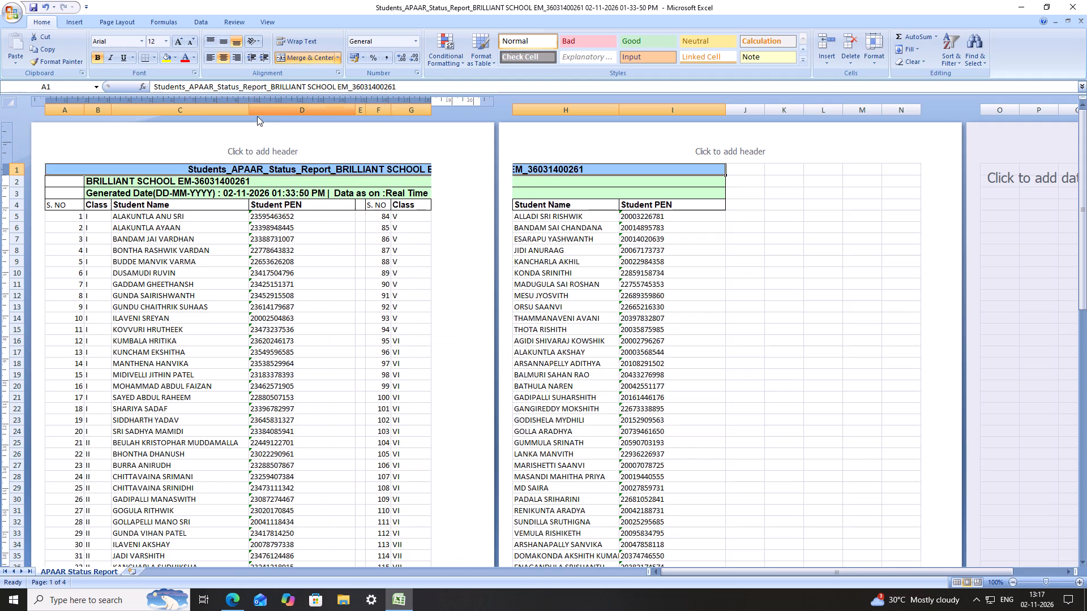
{"action": "left_click_drag", "start_coordinate": [355, 109], "coordinate": [340, 111]}
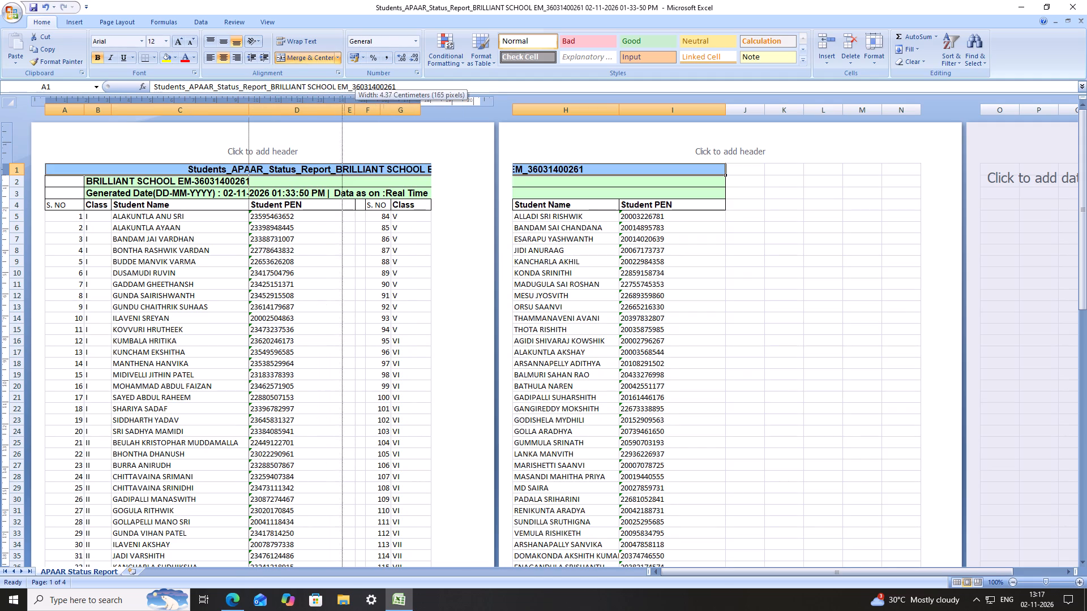
{"action": "left_click_drag", "start_coordinate": [340, 111], "coordinate": [309, 114]}
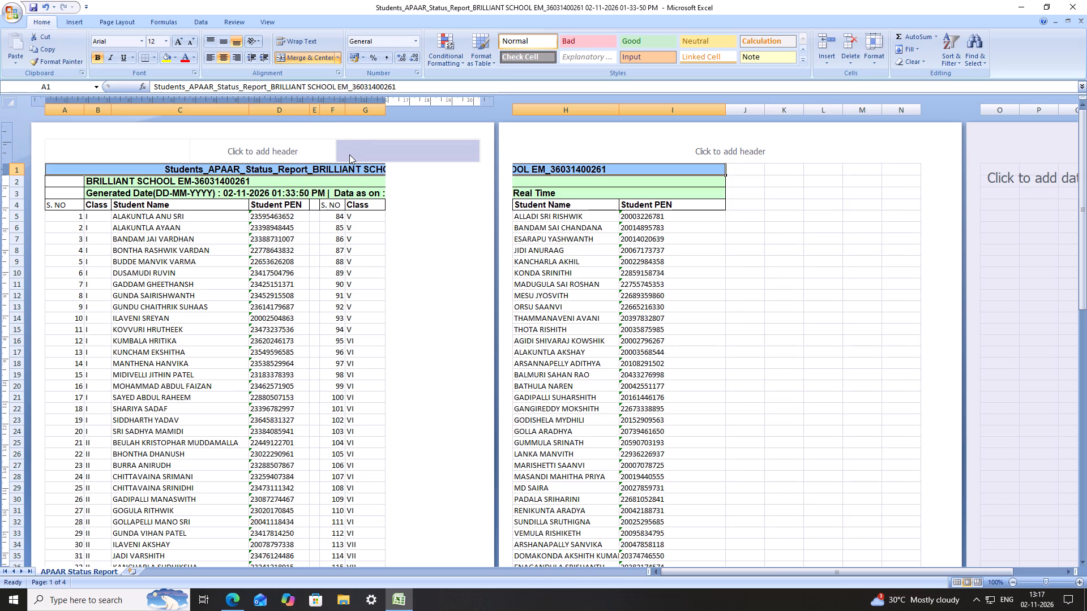
Change the sheet's page orientation to landscape.
{"action": "left_click", "coordinate": [85, 24]}
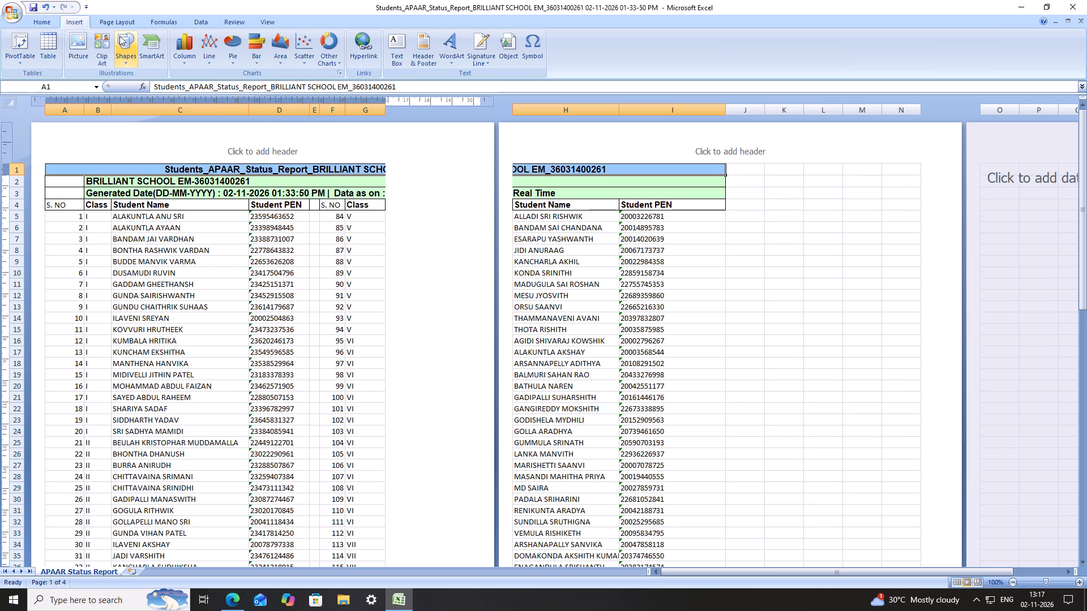
{"action": "left_click", "coordinate": [119, 57]}
{"action": "left_click", "coordinate": [99, 23]}
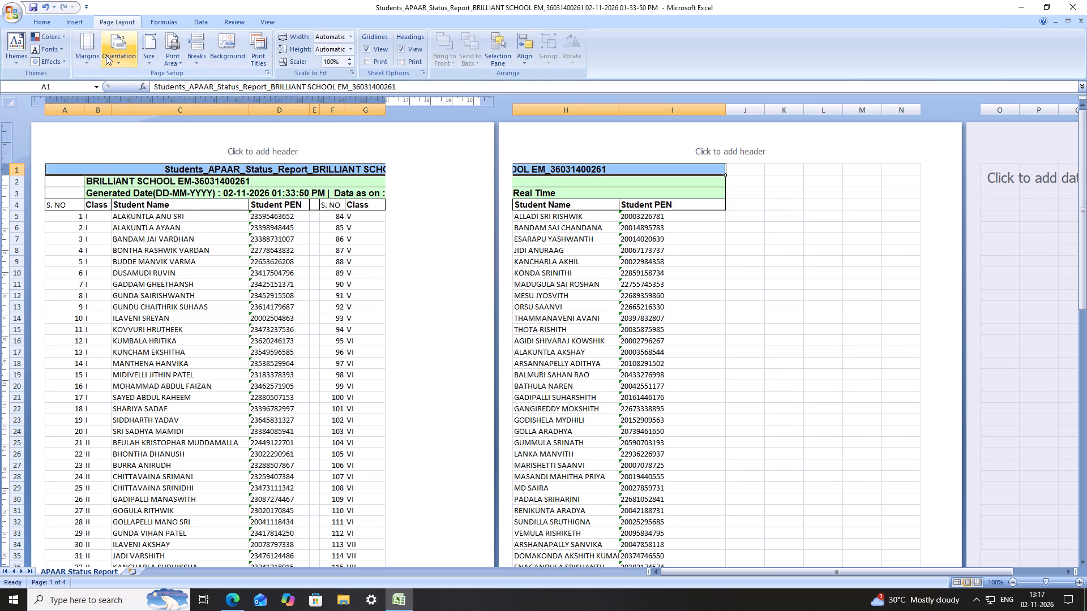
{"action": "left_click", "coordinate": [106, 55]}
{"action": "left_click", "coordinate": [123, 102]}
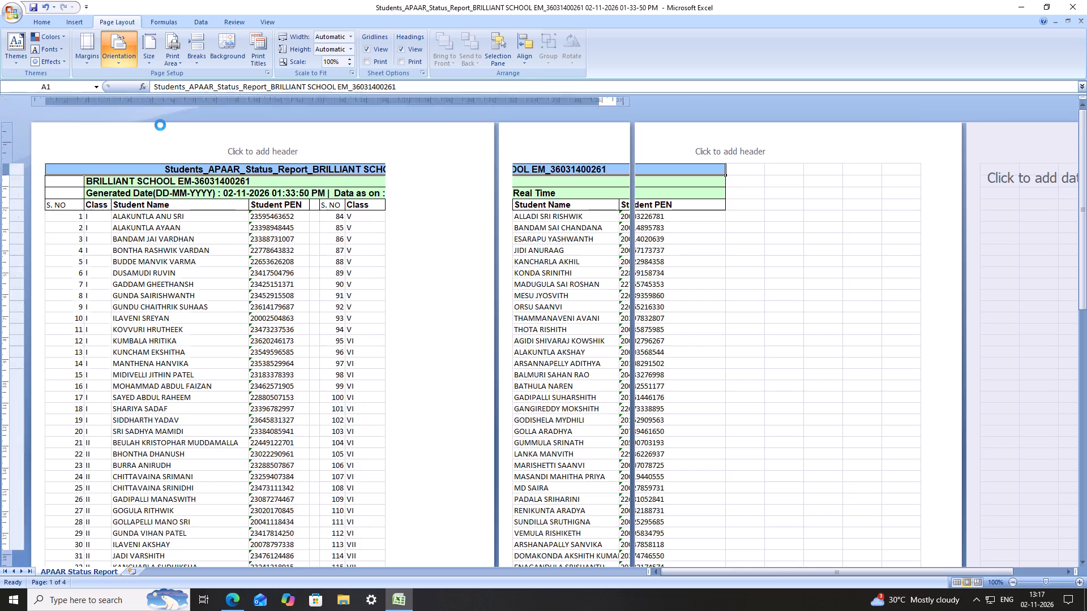
Examine how both student sets break across the landscape pages, down to the last student of the first set.
{"action": "scroll", "coordinate": [526, 270], "scroll_direction": "down", "scroll_amount": 5}
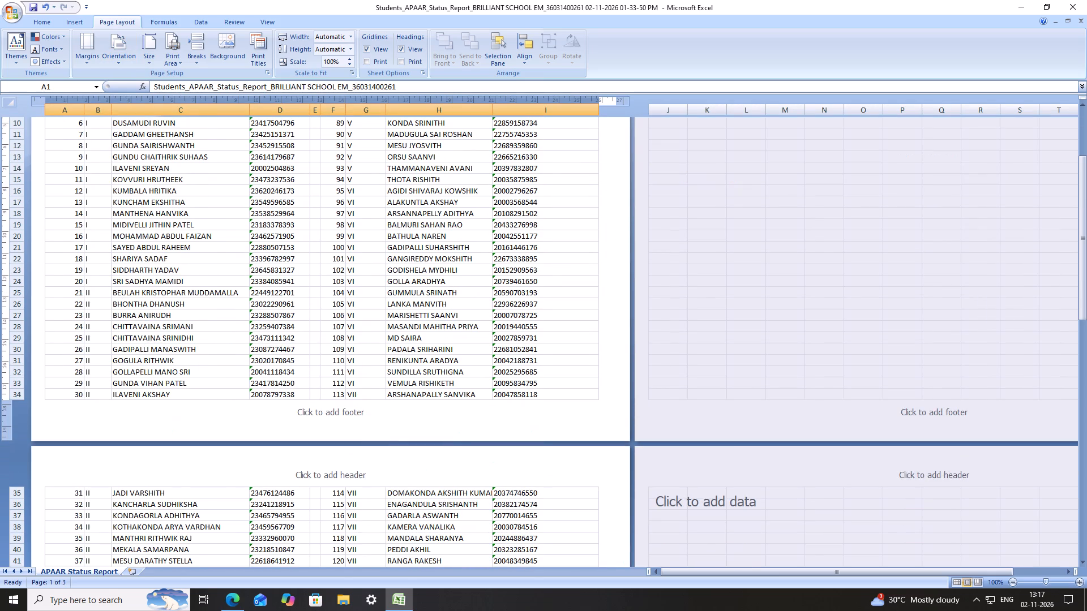
{"action": "scroll", "coordinate": [510, 263], "scroll_direction": "down", "scroll_amount": 14}
{"action": "scroll", "coordinate": [510, 263], "scroll_direction": "down", "scroll_amount": 14}
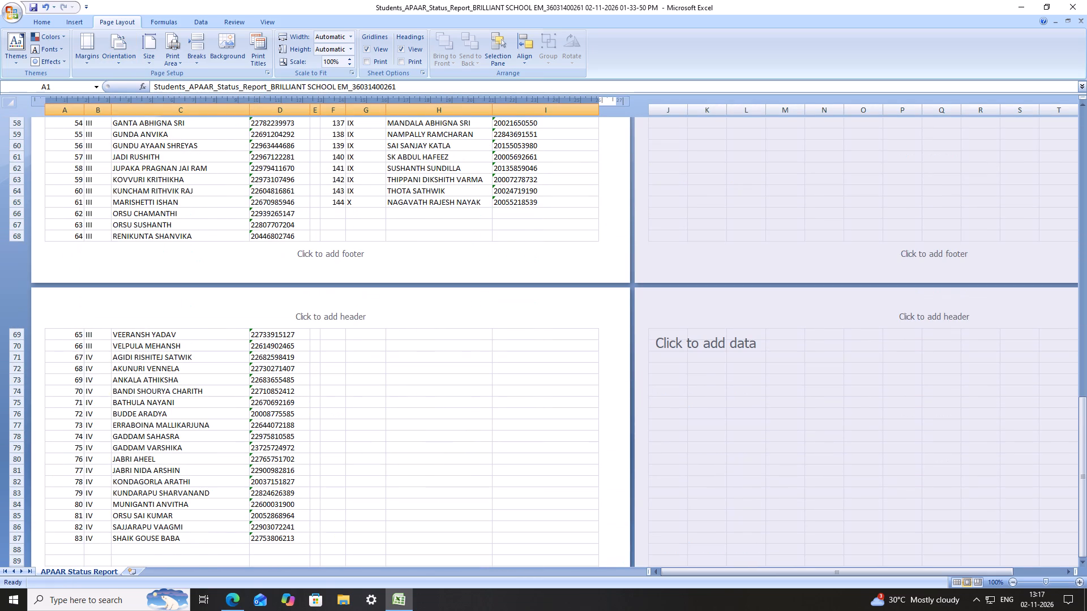
{"action": "scroll", "coordinate": [510, 263], "scroll_direction": "down", "scroll_amount": 3}
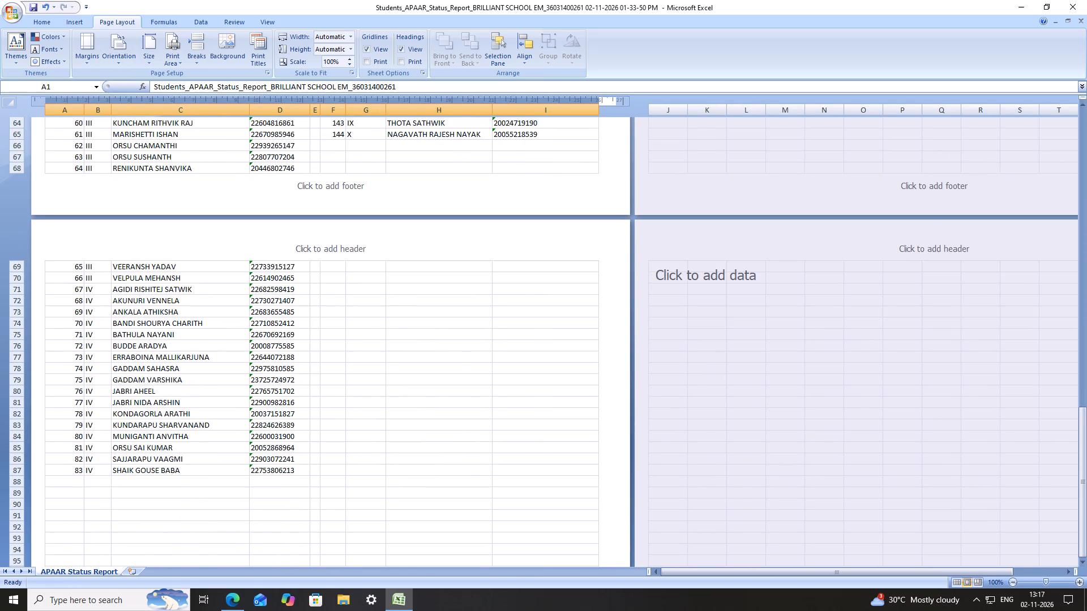
{"action": "scroll", "coordinate": [511, 265], "scroll_direction": "up", "scroll_amount": 20}
{"action": "scroll", "coordinate": [511, 265], "scroll_direction": "up", "scroll_amount": 20}
{"action": "scroll", "coordinate": [511, 265], "scroll_direction": "up", "scroll_amount": 3}
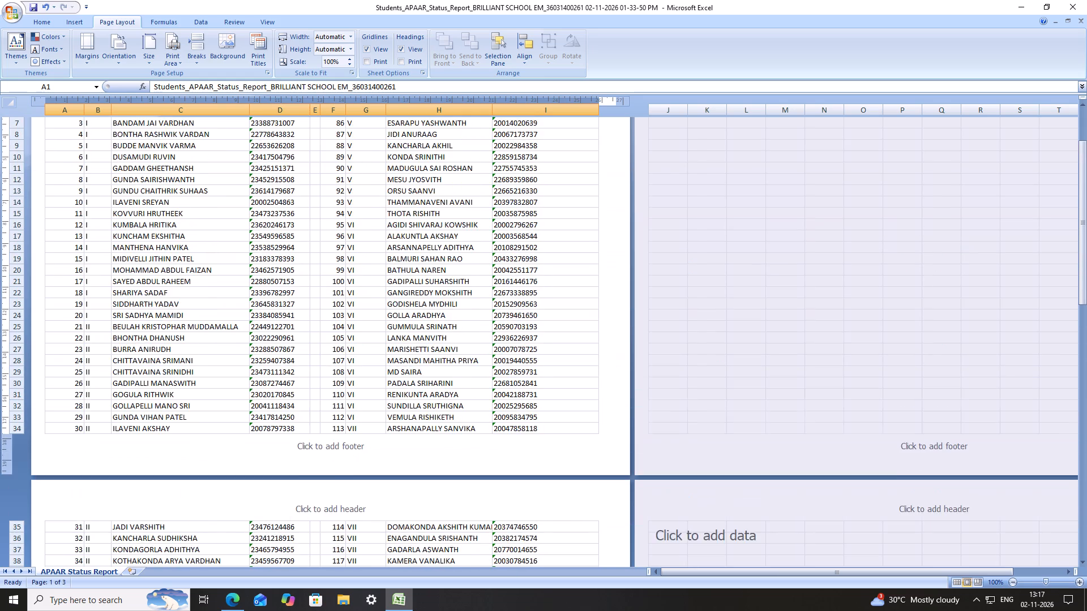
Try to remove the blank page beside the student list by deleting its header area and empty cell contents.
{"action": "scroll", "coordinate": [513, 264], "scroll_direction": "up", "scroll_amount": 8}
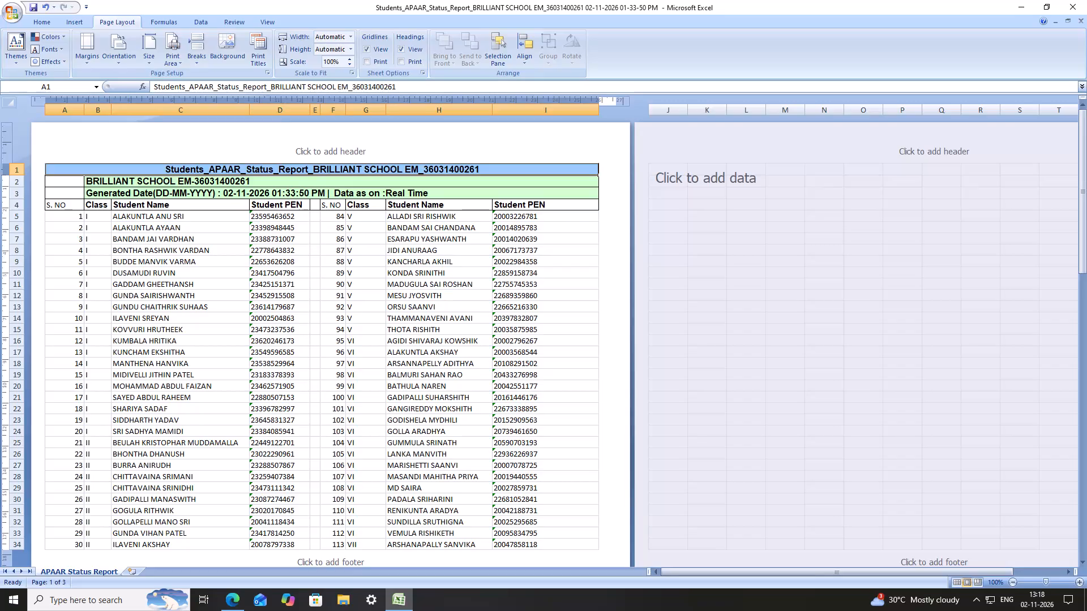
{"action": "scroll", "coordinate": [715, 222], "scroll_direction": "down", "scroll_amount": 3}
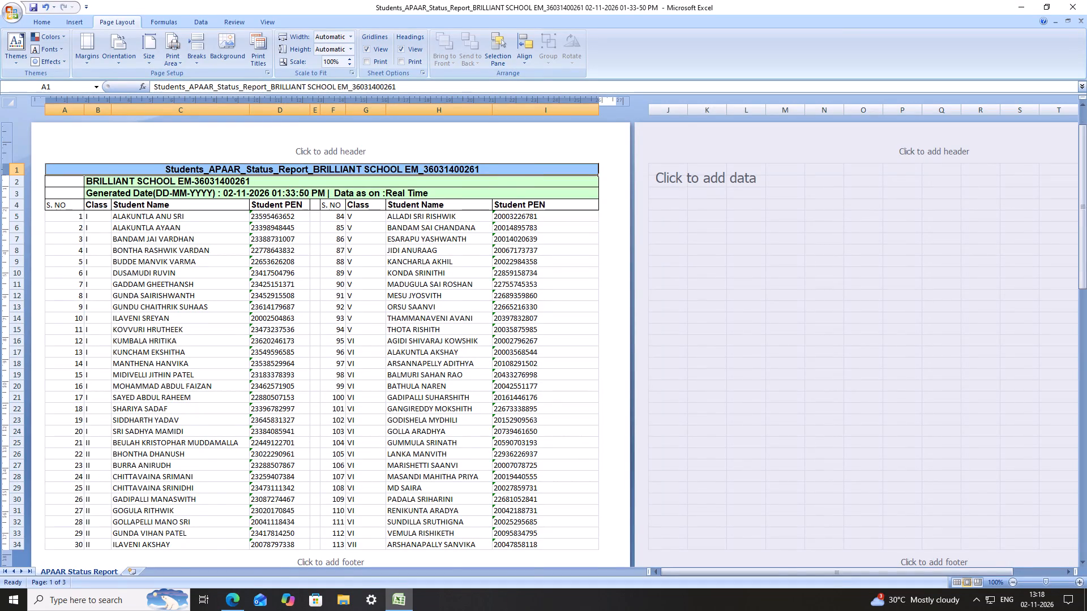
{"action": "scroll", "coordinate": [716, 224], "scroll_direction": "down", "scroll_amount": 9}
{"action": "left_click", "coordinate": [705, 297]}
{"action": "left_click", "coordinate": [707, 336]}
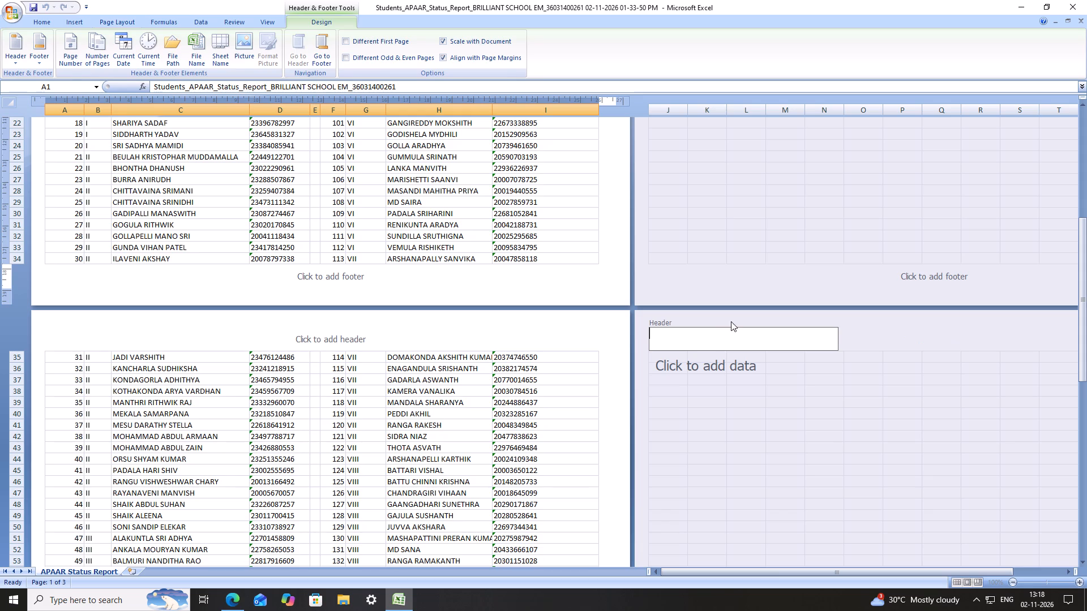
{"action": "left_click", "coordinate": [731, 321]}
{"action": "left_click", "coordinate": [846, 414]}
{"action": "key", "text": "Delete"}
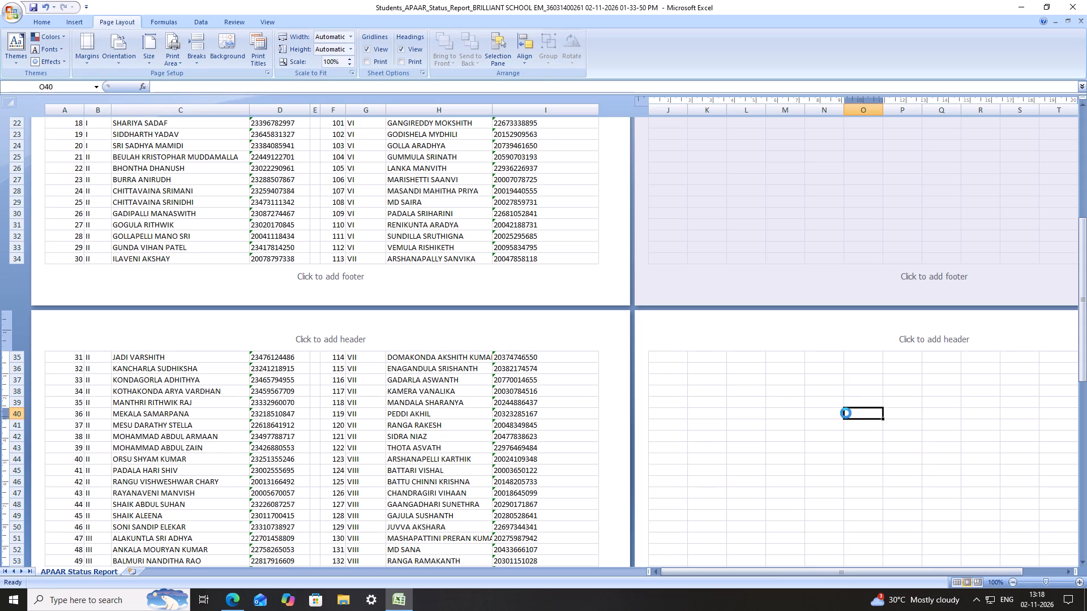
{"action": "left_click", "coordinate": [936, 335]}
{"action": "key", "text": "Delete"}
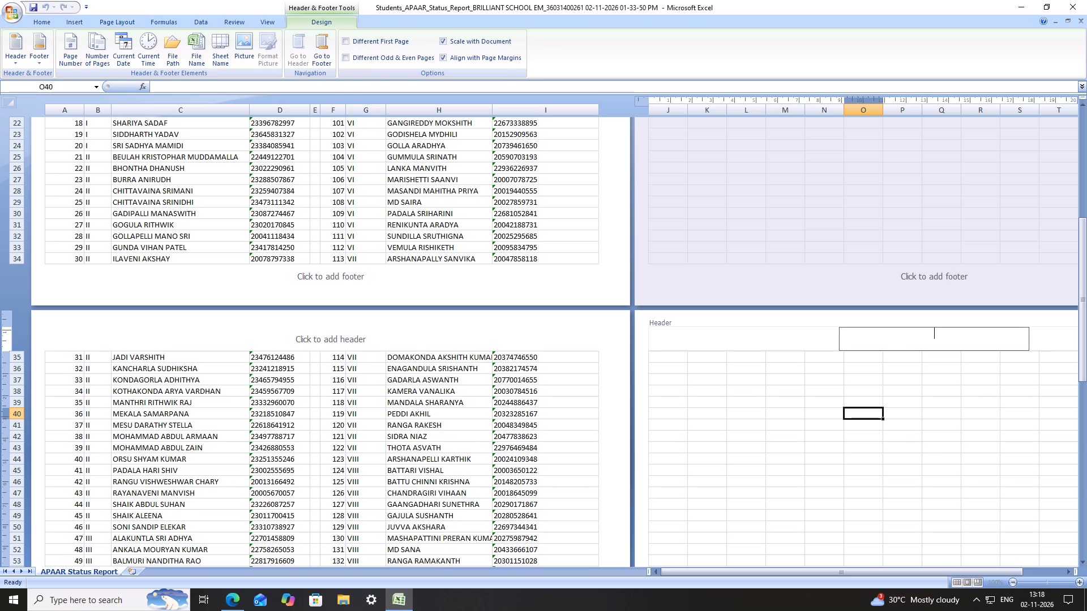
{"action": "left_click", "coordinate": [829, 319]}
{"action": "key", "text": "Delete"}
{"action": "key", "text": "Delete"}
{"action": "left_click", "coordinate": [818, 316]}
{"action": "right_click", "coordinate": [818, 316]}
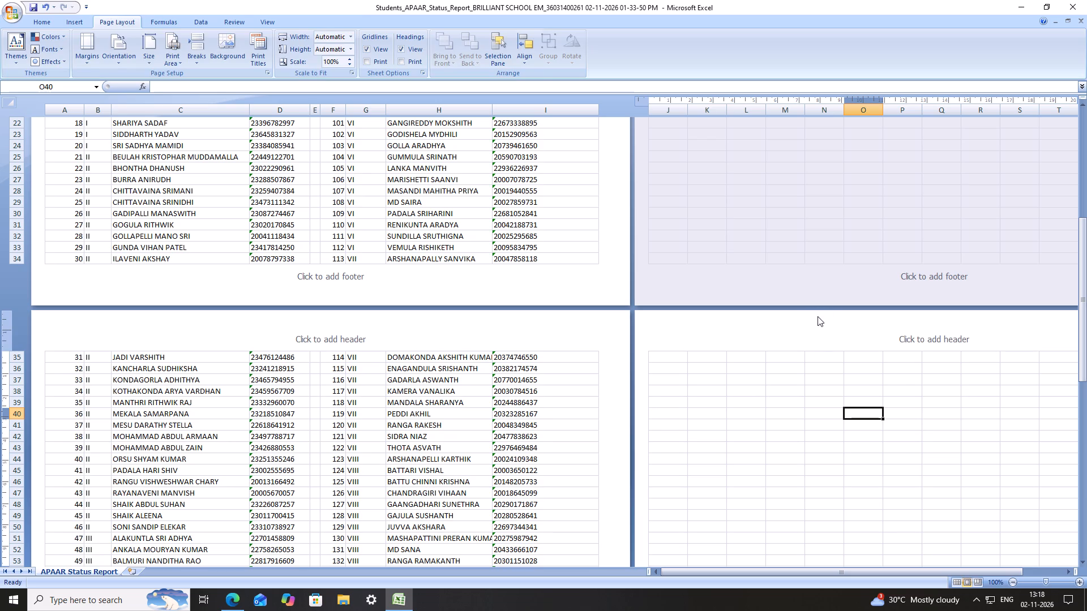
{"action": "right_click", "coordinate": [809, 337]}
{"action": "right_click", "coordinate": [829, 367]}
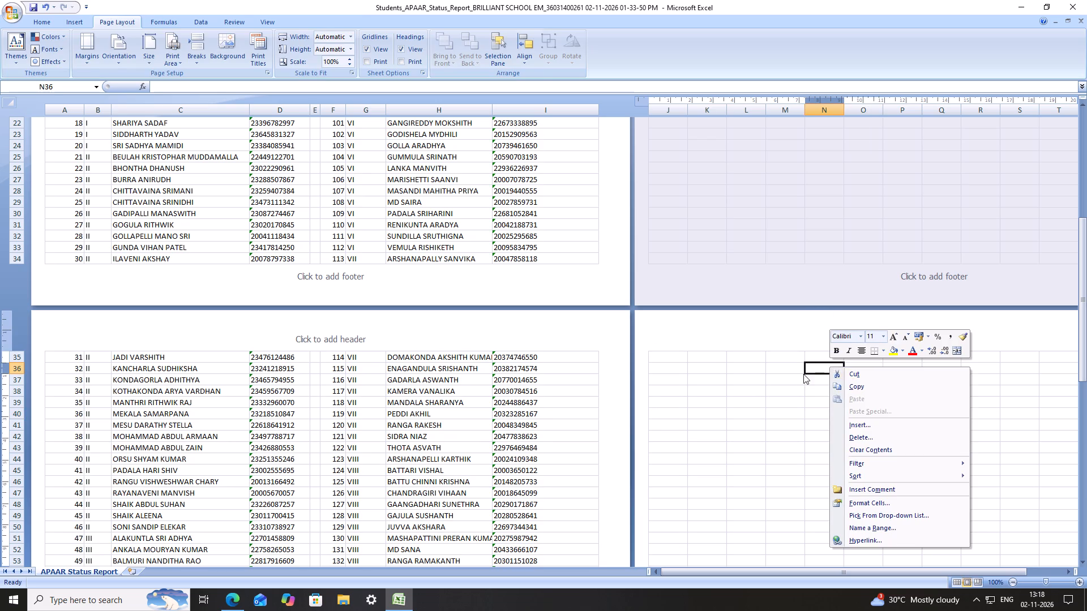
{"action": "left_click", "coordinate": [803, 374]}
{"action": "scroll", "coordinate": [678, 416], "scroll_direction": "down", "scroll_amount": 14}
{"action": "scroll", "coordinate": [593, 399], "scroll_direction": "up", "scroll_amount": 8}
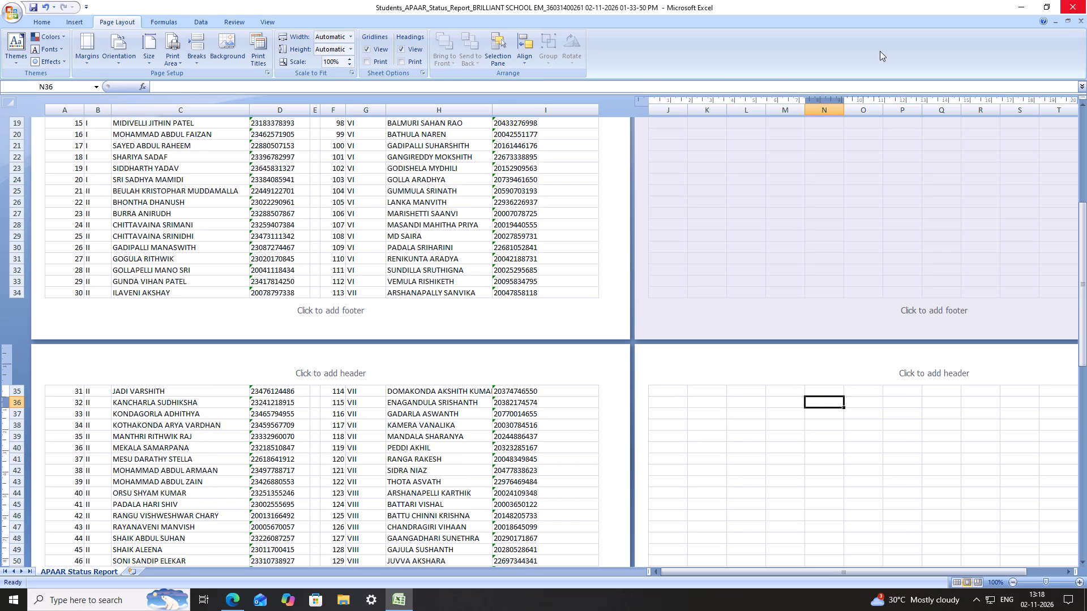
Switch the sheet to Normal view and check where the page-break lines cross the student list.
{"action": "left_click", "coordinate": [245, 26]}
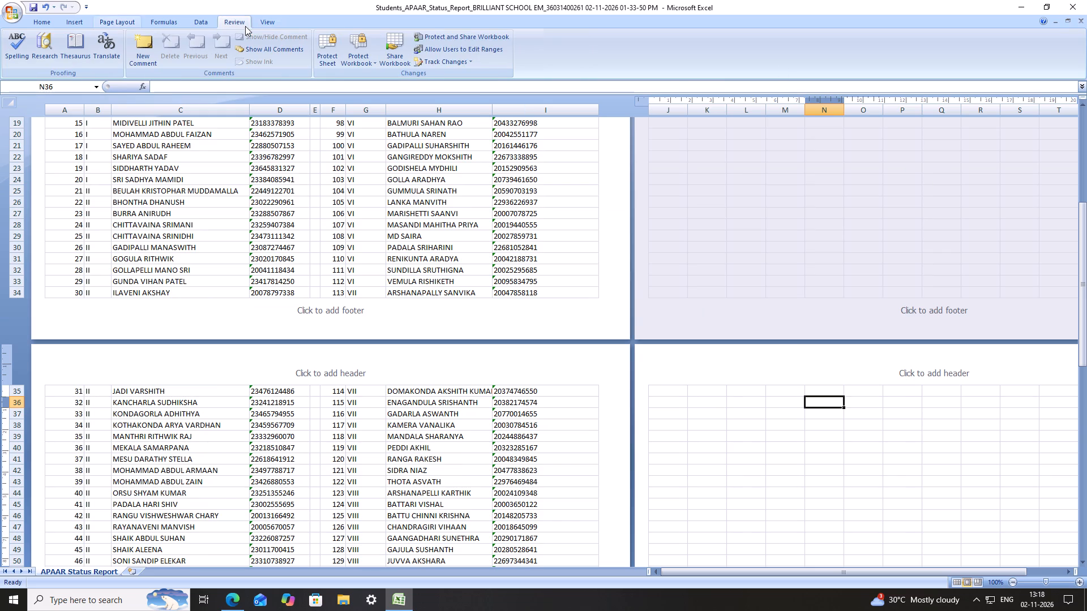
{"action": "left_click", "coordinate": [272, 25]}
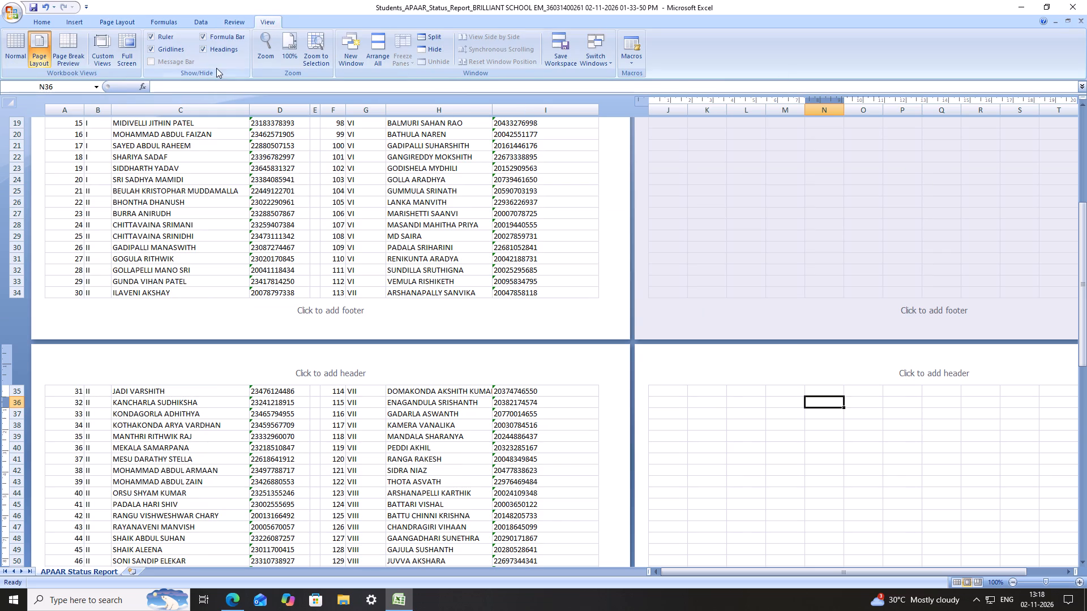
{"action": "left_click", "coordinate": [37, 49]}
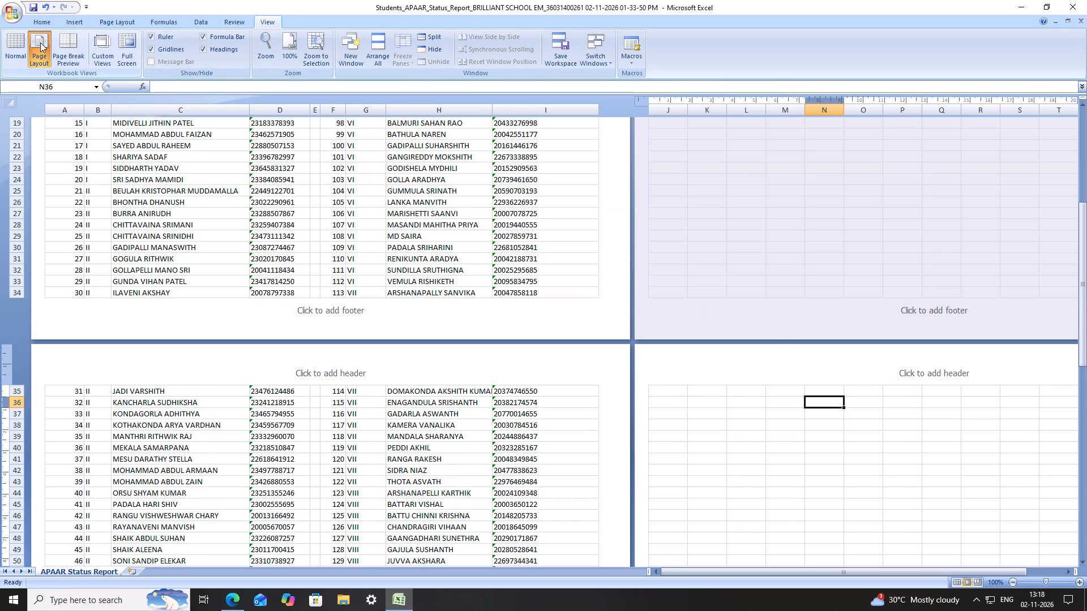
{"action": "left_click", "coordinate": [38, 42]}
{"action": "left_click", "coordinate": [16, 42]}
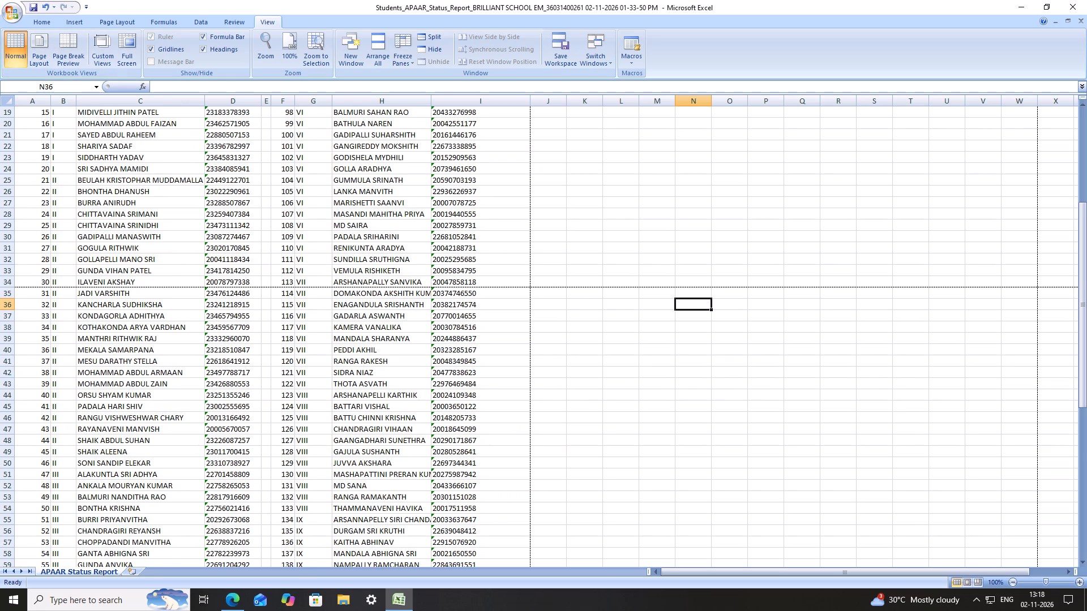
{"action": "scroll", "coordinate": [409, 274], "scroll_direction": "up", "scroll_amount": 13}
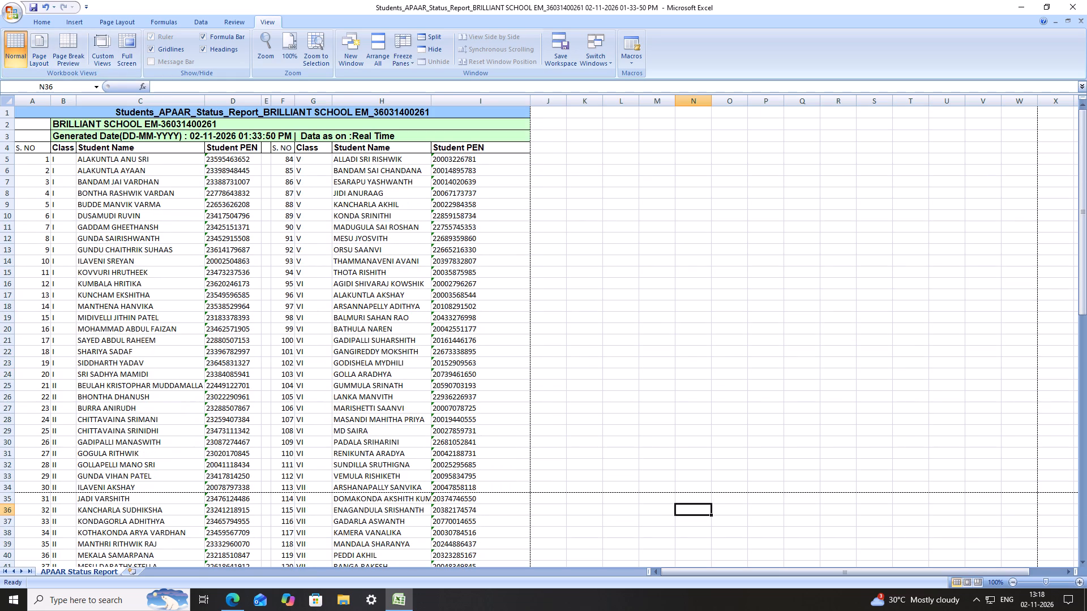
{"action": "scroll", "coordinate": [626, 235], "scroll_direction": "down", "scroll_amount": 6}
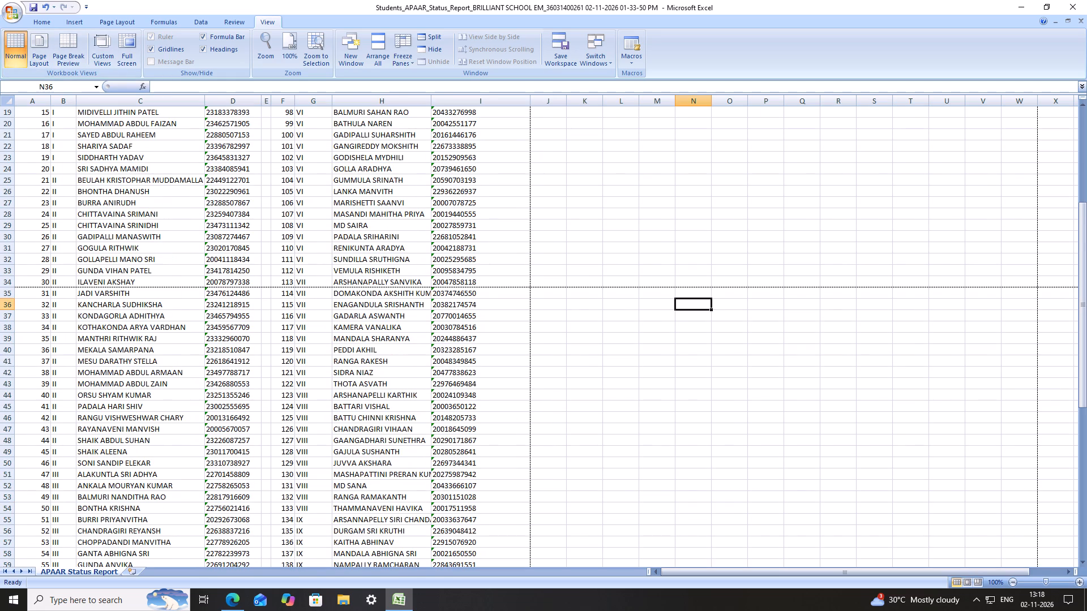
In Page Break Preview, move the first horizontal page break down past row 87 so both student sets share one page.
{"action": "left_click", "coordinate": [108, 48]}
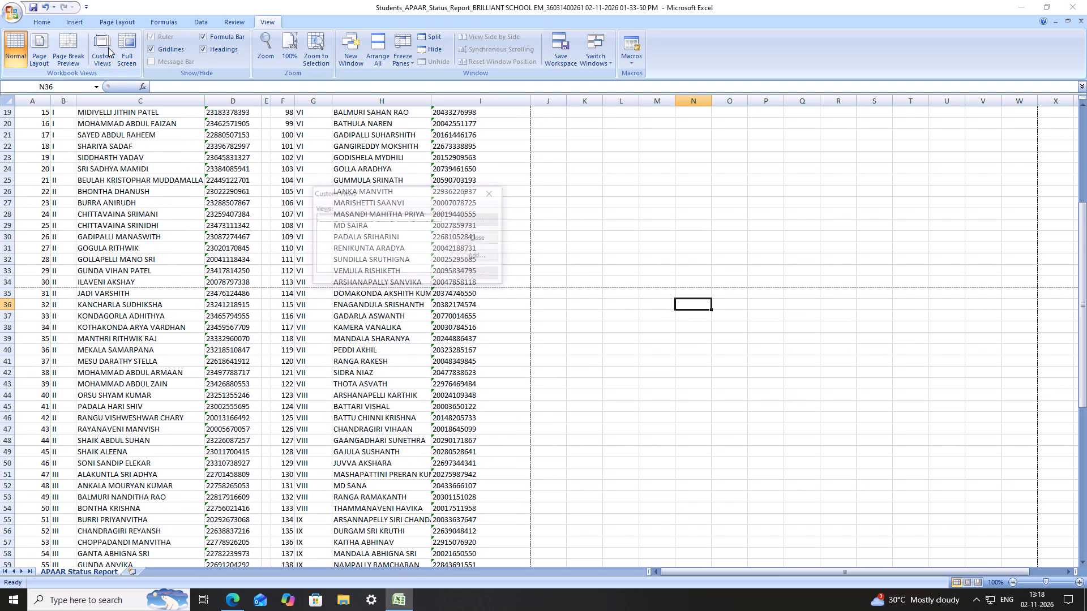
{"action": "left_click", "coordinate": [480, 195]}
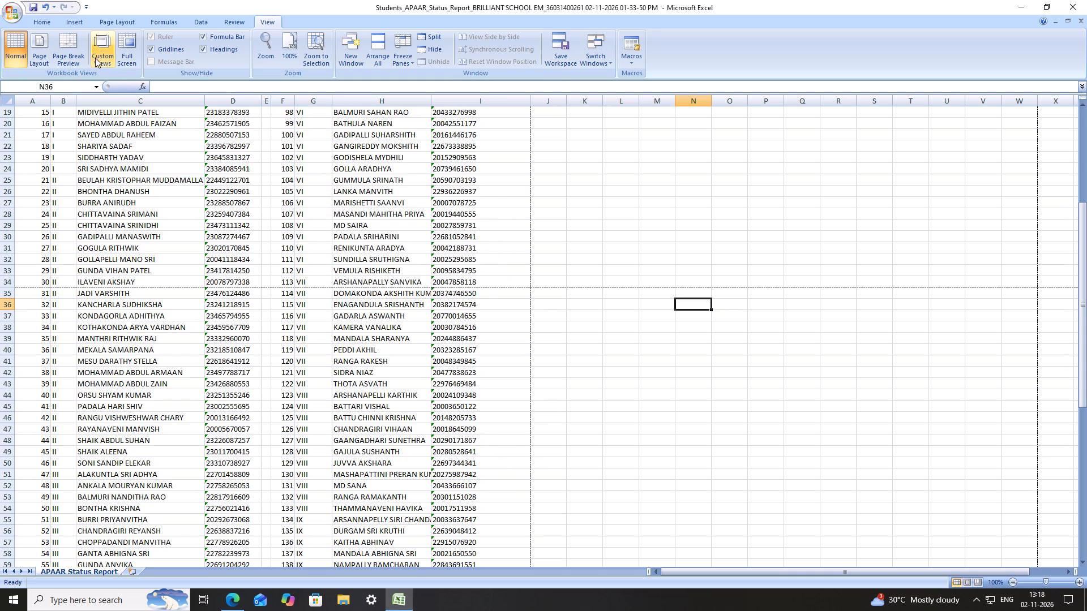
{"action": "left_click", "coordinate": [76, 49]}
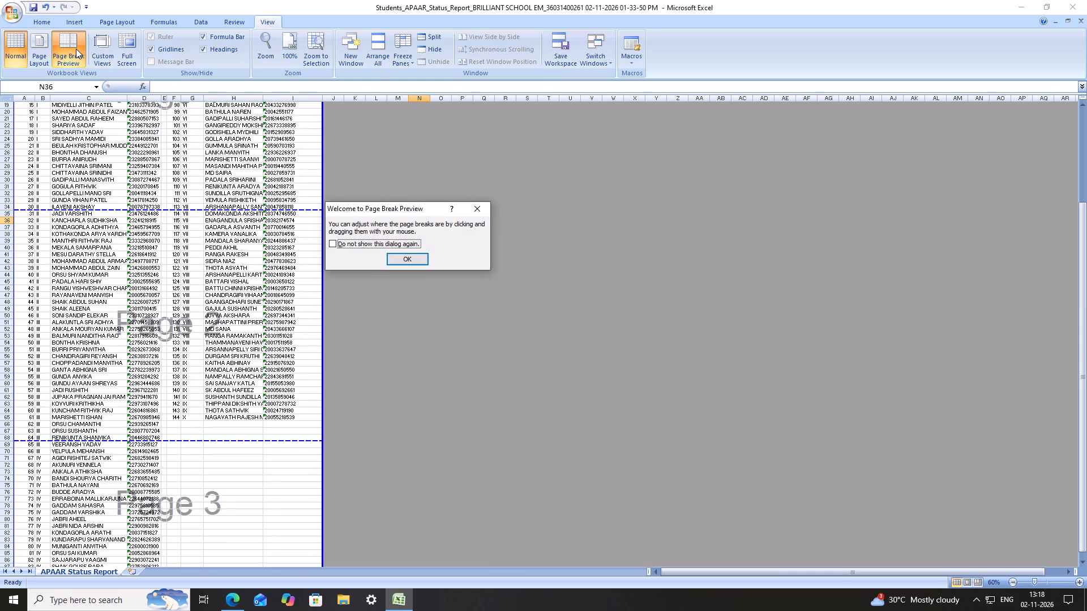
{"action": "scroll", "coordinate": [221, 280], "scroll_direction": "up", "scroll_amount": 13}
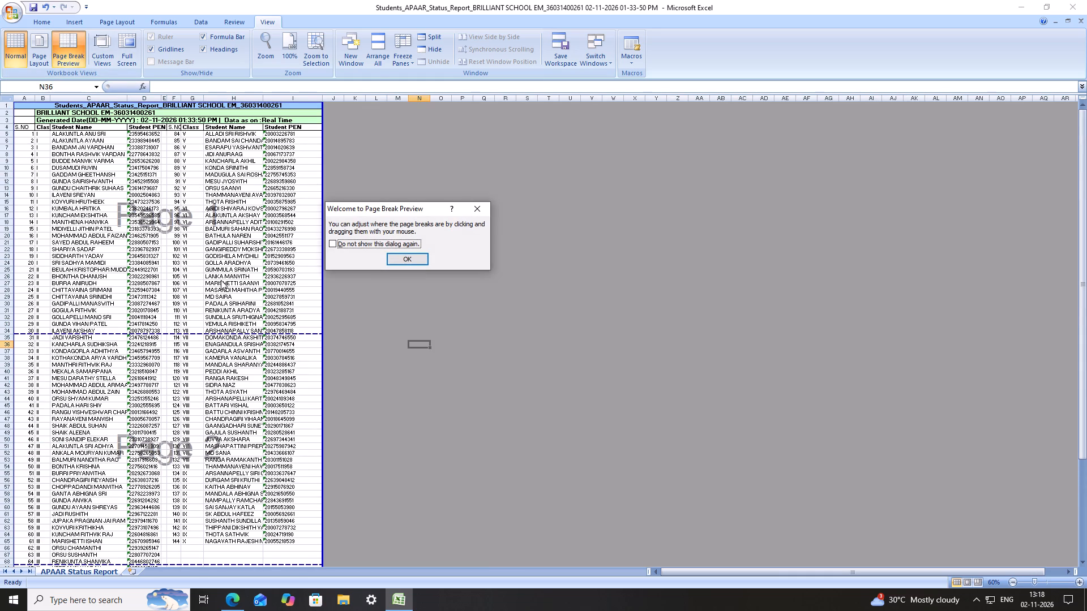
{"action": "left_click", "coordinate": [335, 248]}
{"action": "left_click", "coordinate": [388, 254]}
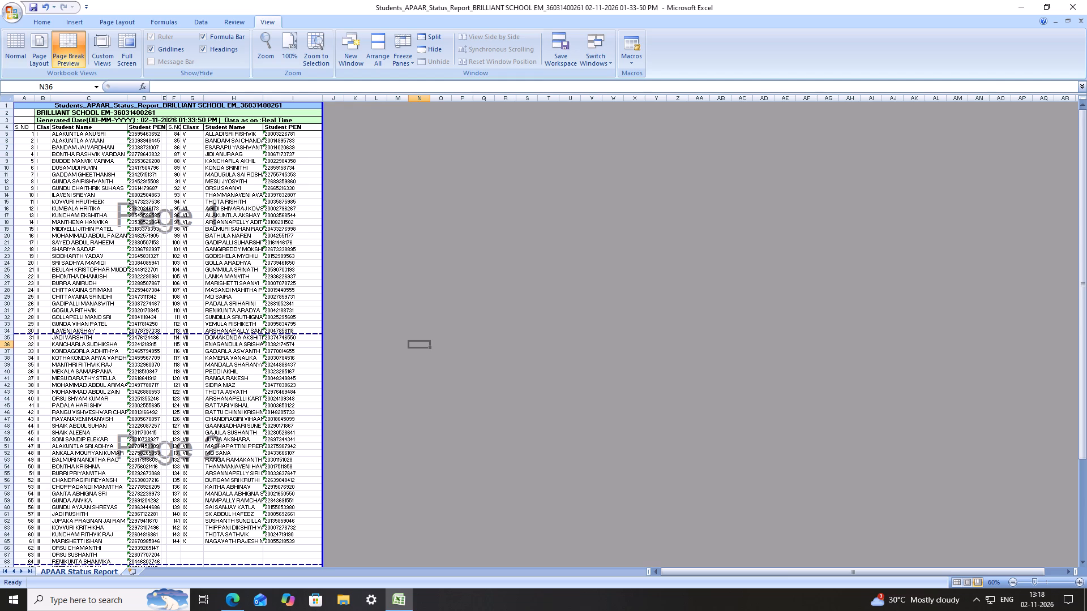
{"action": "left_click_drag", "start_coordinate": [256, 333], "coordinate": [262, 345]}
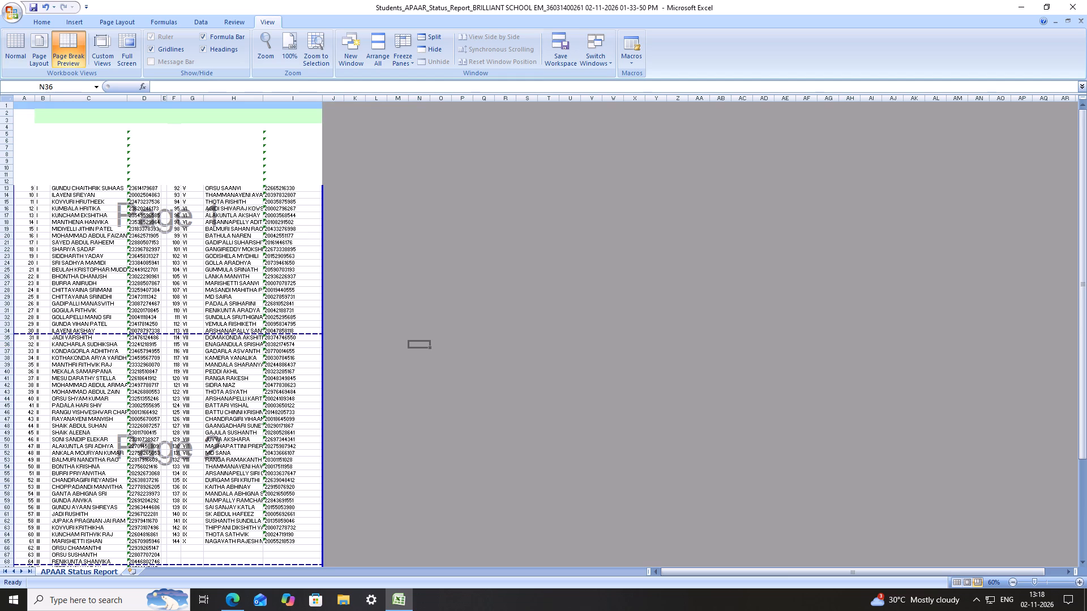
{"action": "left_click_drag", "start_coordinate": [257, 340], "coordinate": [254, 527]}
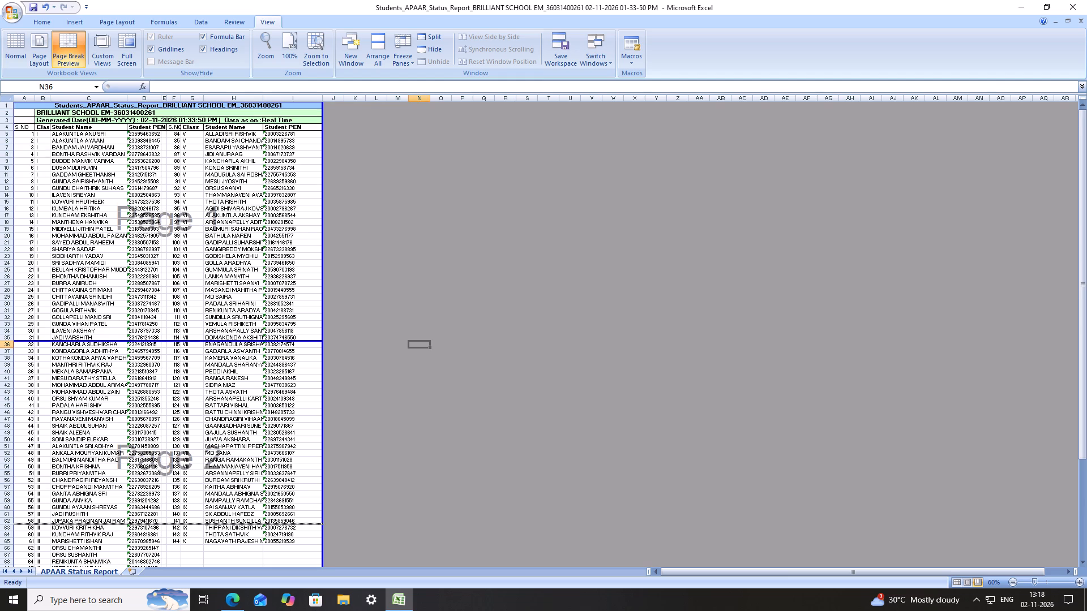
{"action": "left_click_drag", "start_coordinate": [254, 527], "coordinate": [241, 575]}
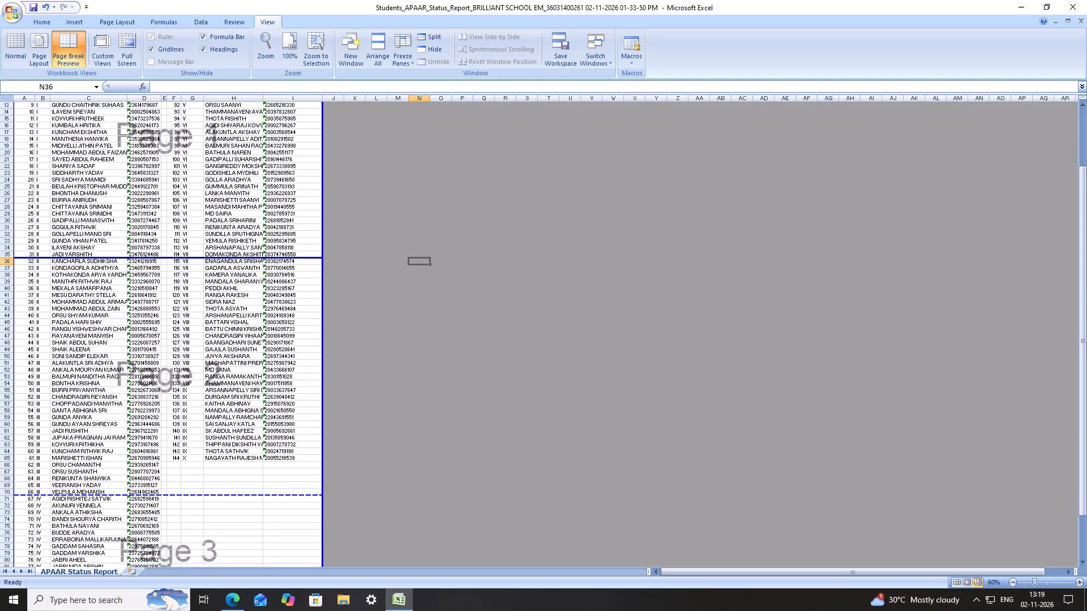
{"action": "left_click_drag", "start_coordinate": [241, 575], "coordinate": [225, 549]}
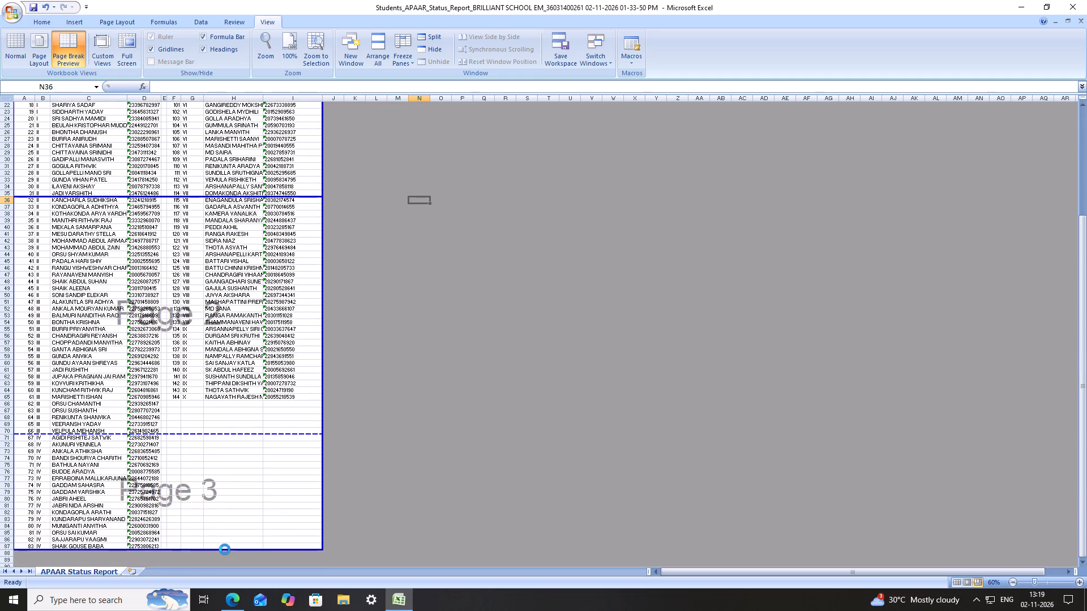
{"action": "scroll", "coordinate": [246, 407], "scroll_direction": "up", "scroll_amount": 13}
Return the sheet to Normal view and check the rows around the end of the second set.
{"action": "left_click", "coordinate": [482, 282]}
{"action": "left_click", "coordinate": [21, 37]}
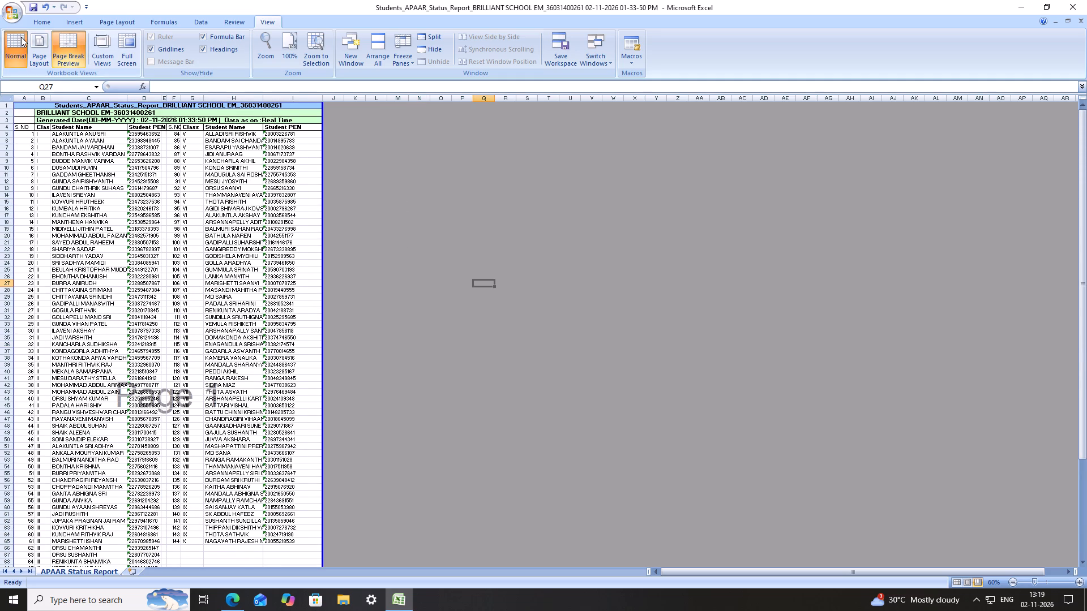
{"action": "scroll", "coordinate": [479, 259], "scroll_direction": "down", "scroll_amount": 14}
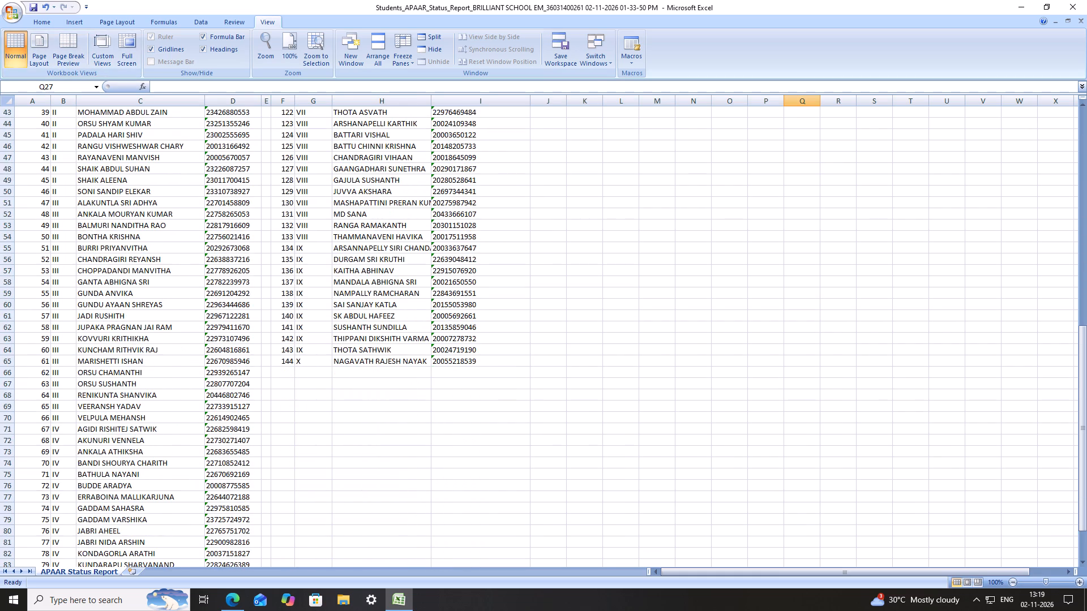
{"action": "scroll", "coordinate": [480, 268], "scroll_direction": "down", "scroll_amount": 7}
{"action": "scroll", "coordinate": [474, 271], "scroll_direction": "up", "scroll_amount": 7}
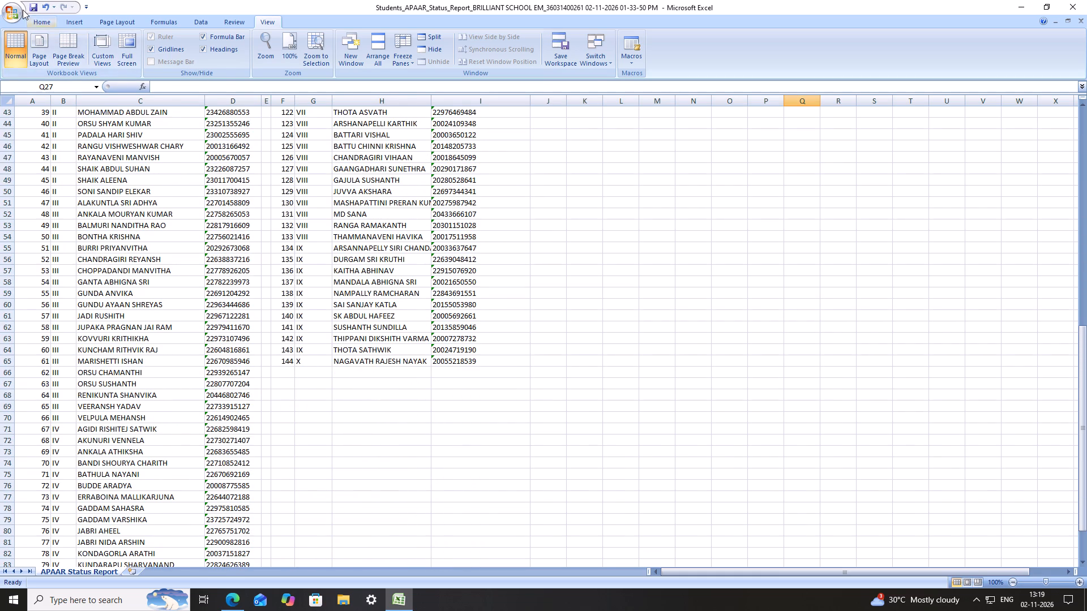
Preview how the single landscape page will print, and close the preview.
{"action": "left_click", "coordinate": [23, 10]}
{"action": "left_click", "coordinate": [120, 134]}
{"action": "left_click", "coordinate": [142, 123]}
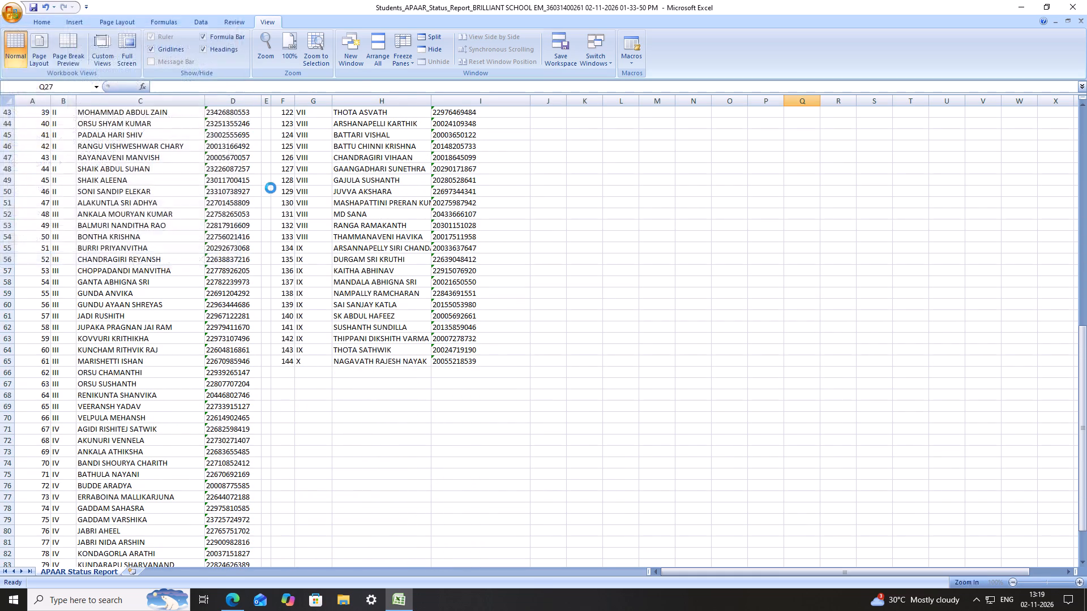
{"action": "left_click", "coordinate": [363, 234]}
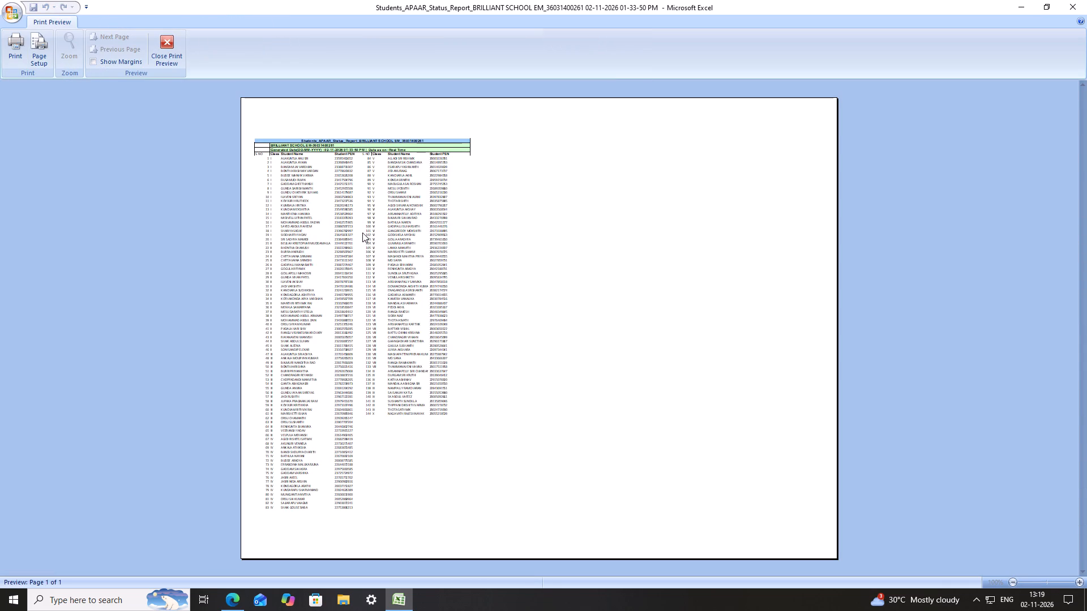
{"action": "left_click", "coordinate": [161, 45]}
Change the sheet's page orientation to portrait.
{"action": "left_click", "coordinate": [48, 20]}
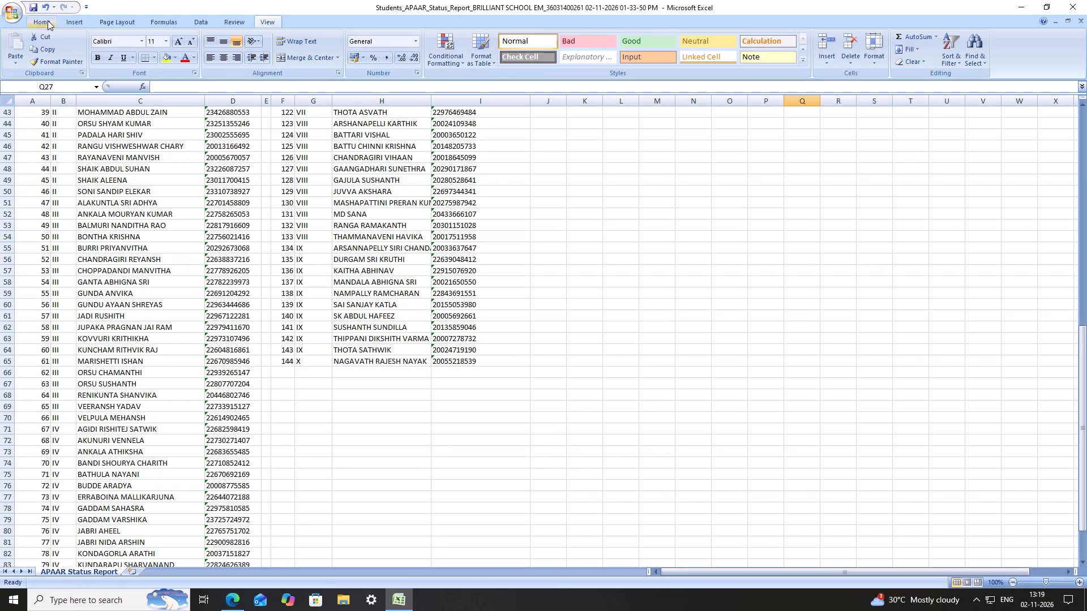
{"action": "left_click", "coordinate": [80, 16]}
{"action": "left_click", "coordinate": [117, 20]}
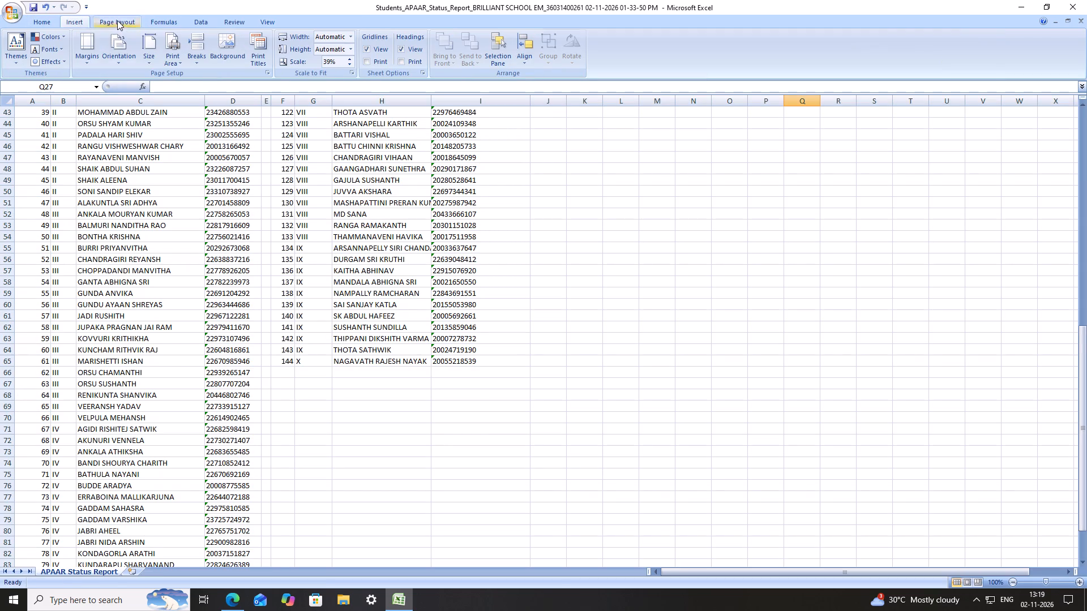
{"action": "left_click", "coordinate": [93, 58]}
{"action": "left_click", "coordinate": [122, 56]}
{"action": "left_click", "coordinate": [129, 88]}
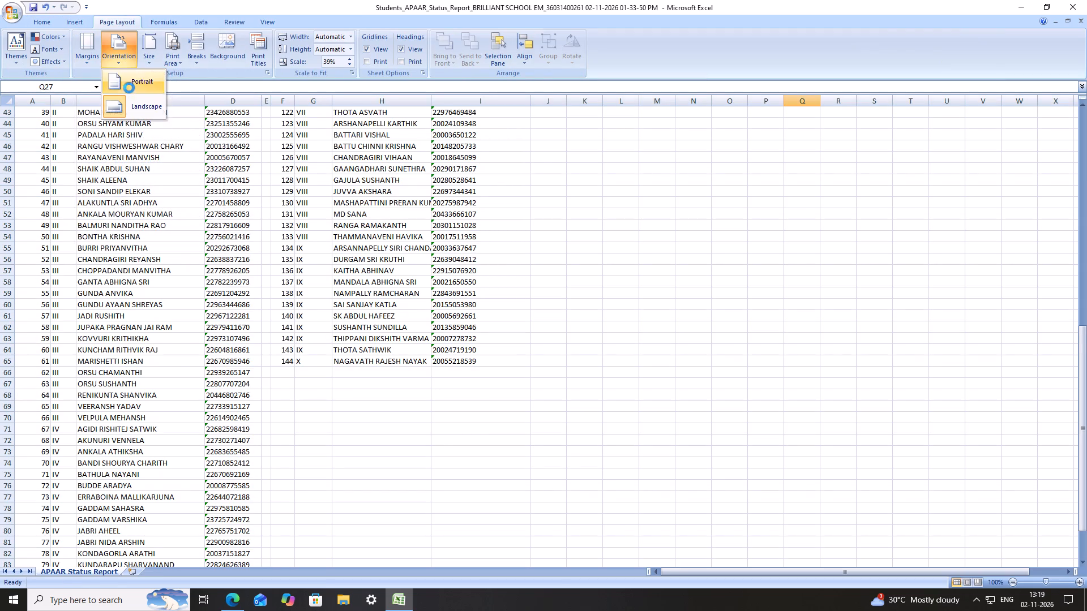
Preview the portrait page at a closer zoom, and return to the start of the sheet.
{"action": "left_click", "coordinate": [12, 3]}
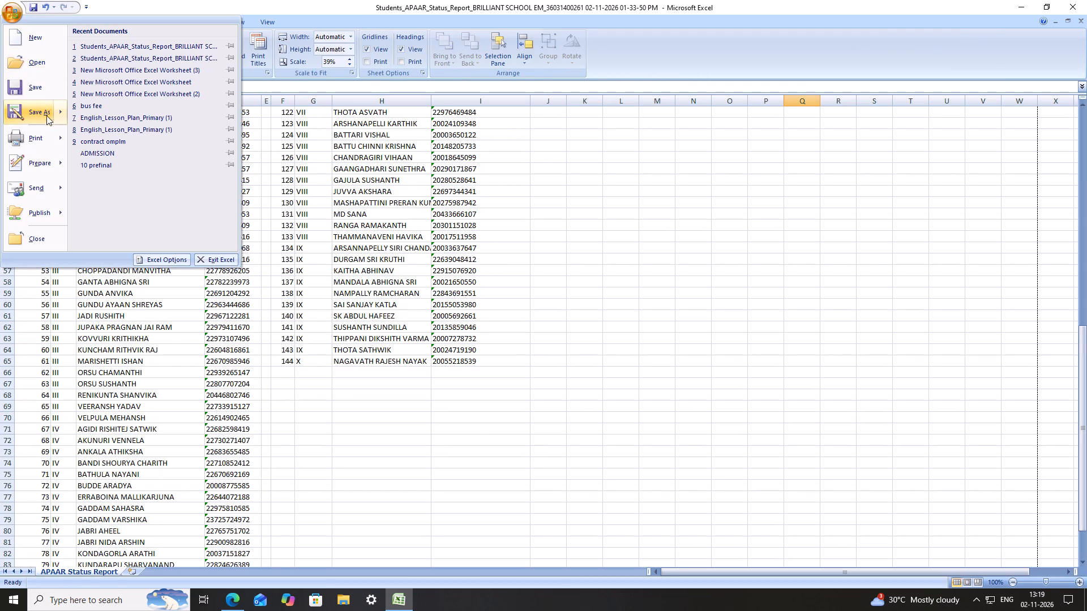
{"action": "left_click", "coordinate": [148, 117]}
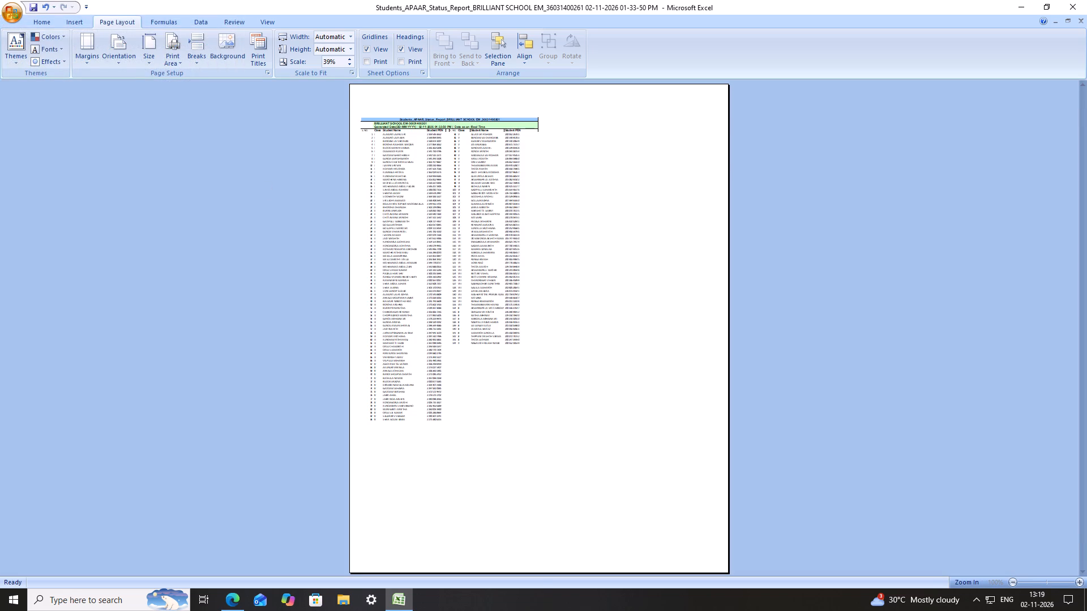
{"action": "left_click", "coordinate": [435, 220]}
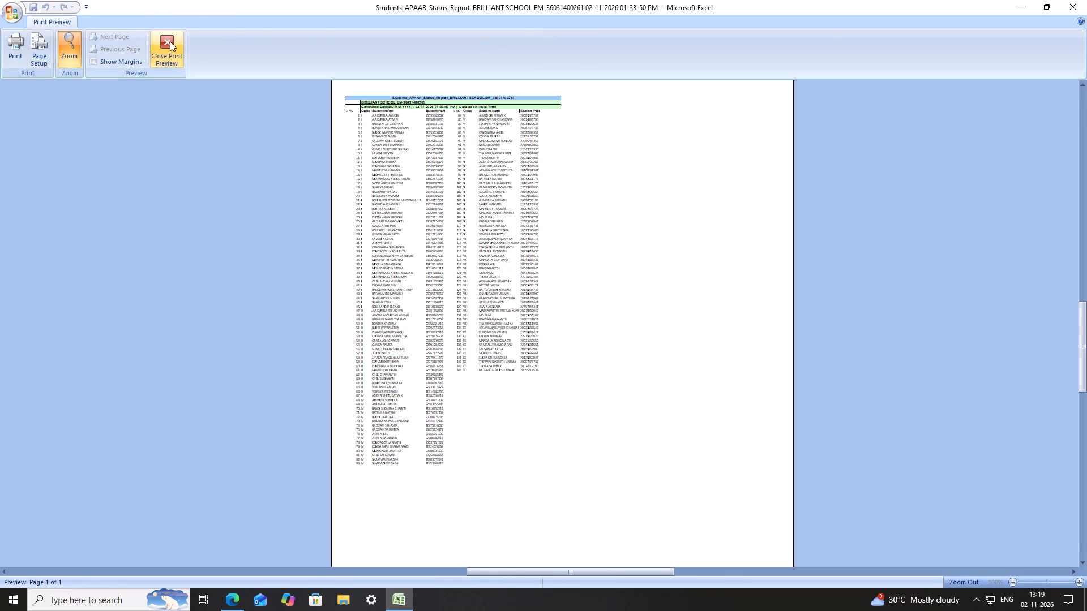
{"action": "left_click", "coordinate": [170, 41]}
{"action": "scroll", "coordinate": [412, 225], "scroll_direction": "up", "scroll_amount": 20}
{"action": "scroll", "coordinate": [412, 225], "scroll_direction": "up", "scroll_amount": 1}
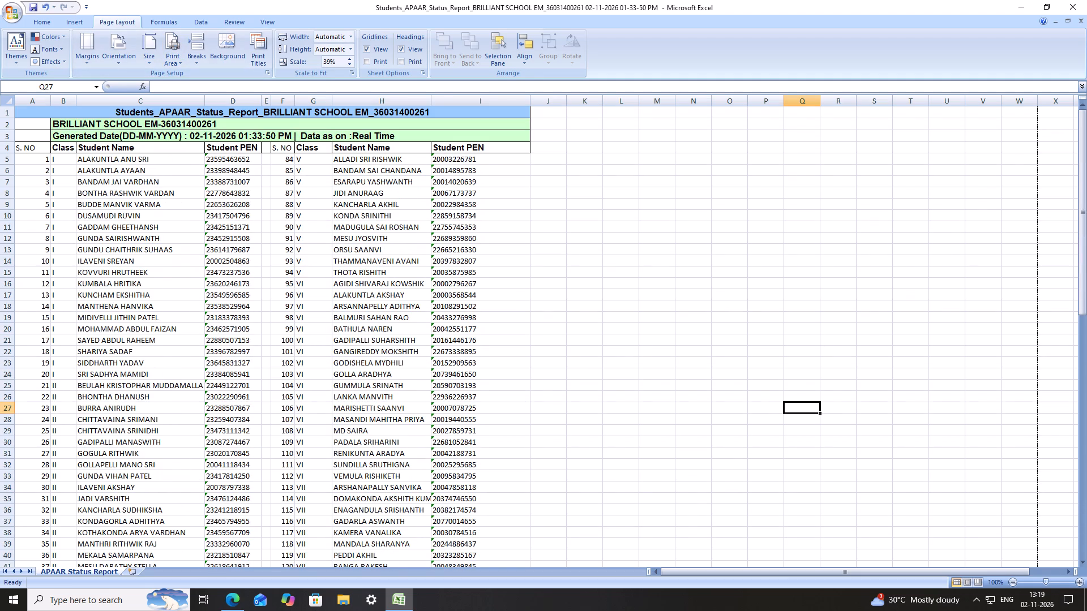
Set the sheet's print scaling to a width of 1 page.
{"action": "left_click", "coordinate": [353, 48]}
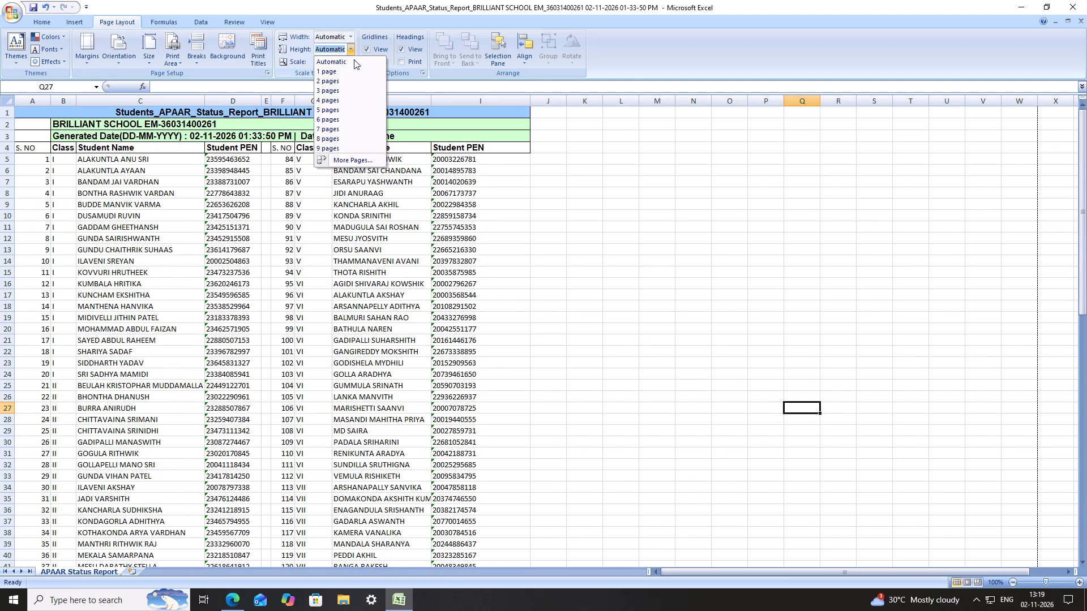
{"action": "left_click", "coordinate": [353, 39]}
{"action": "left_click", "coordinate": [346, 57]}
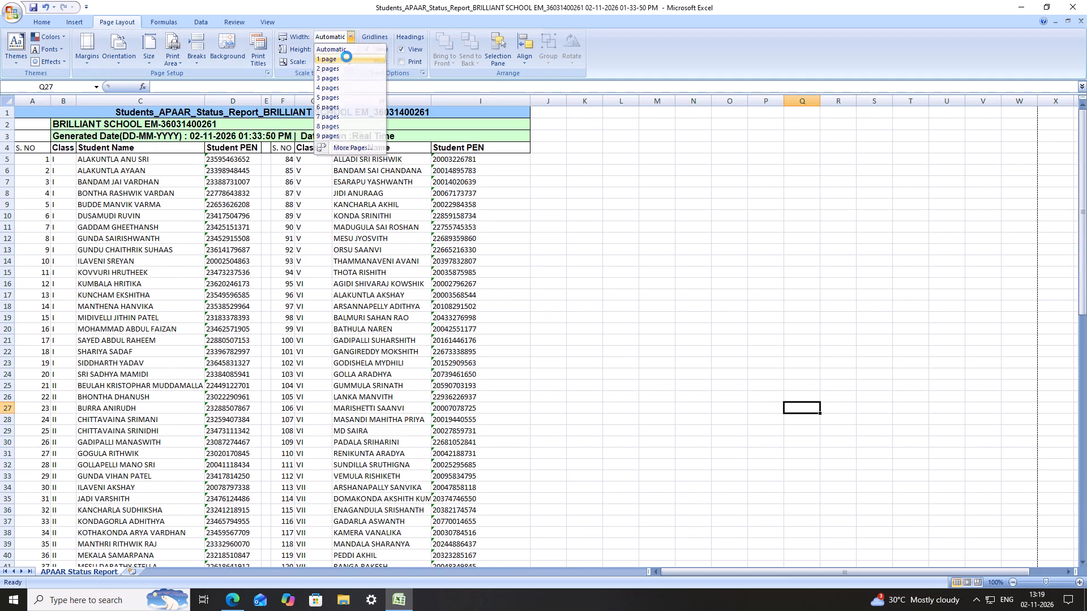
Preview the sheet's print layout, check where the list ends on each page, and close the preview.
{"action": "left_click", "coordinate": [0, 8]}
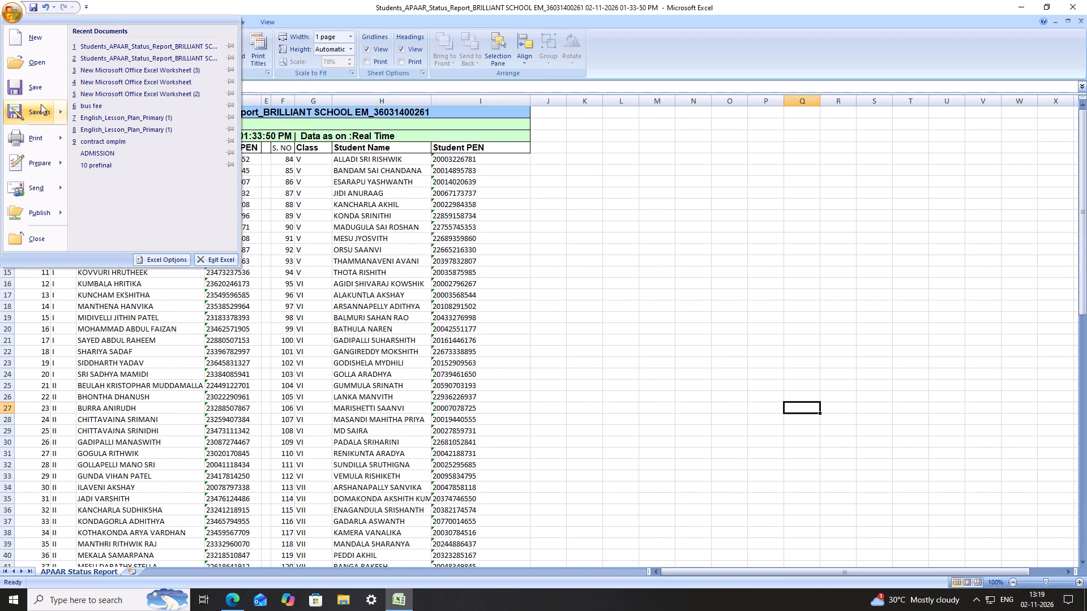
{"action": "left_click", "coordinate": [127, 123]}
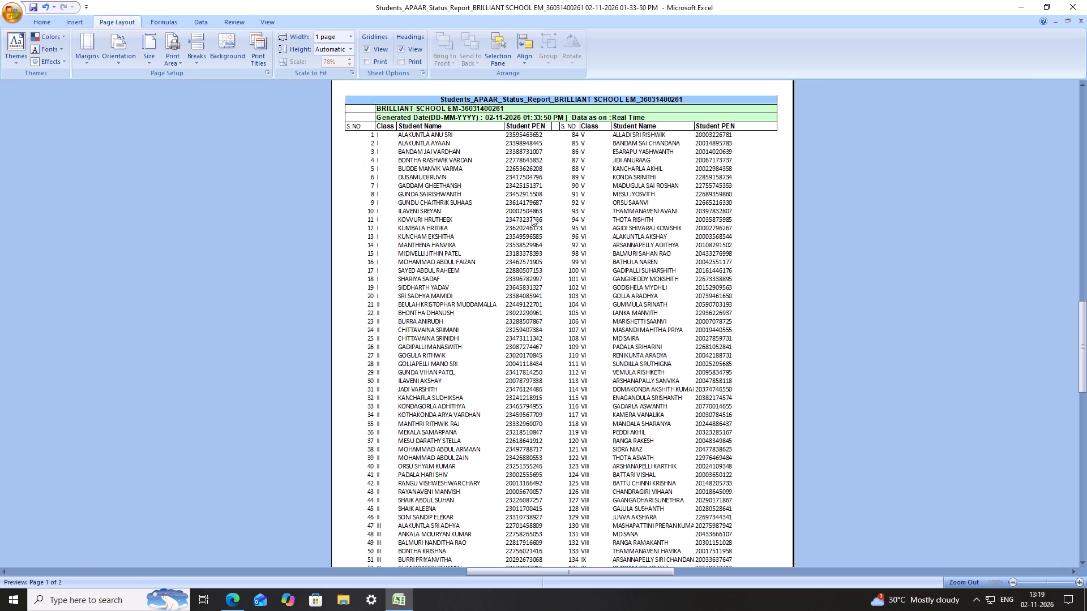
{"action": "scroll", "coordinate": [643, 203], "scroll_direction": "down", "scroll_amount": 9}
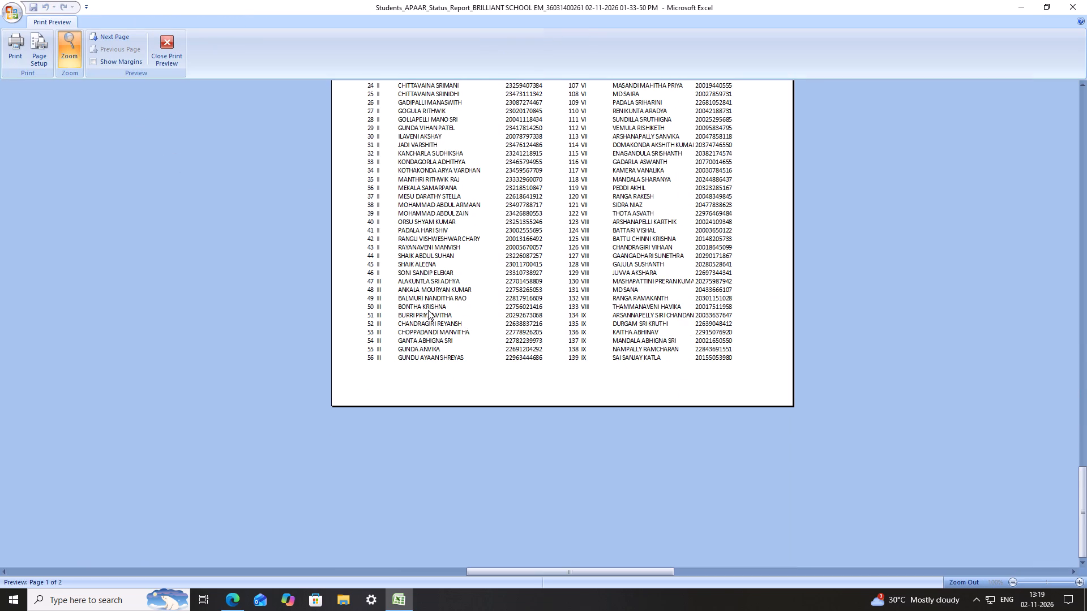
{"action": "scroll", "coordinate": [523, 316], "scroll_direction": "down", "scroll_amount": 6}
{"action": "scroll", "coordinate": [502, 305], "scroll_direction": "up", "scroll_amount": 5}
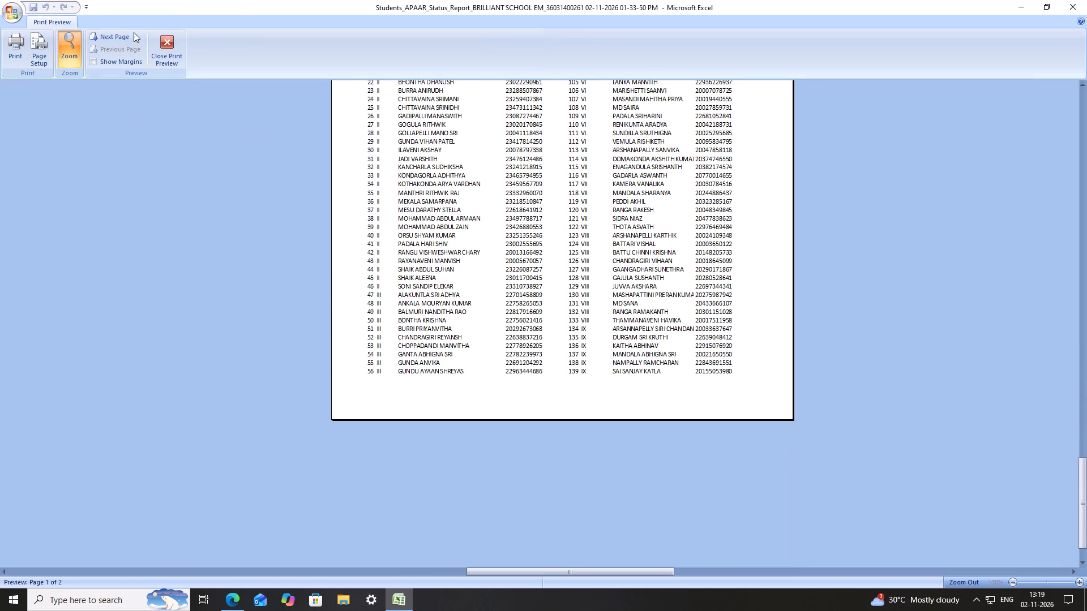
{"action": "left_click", "coordinate": [123, 29]}
{"action": "left_click", "coordinate": [119, 33]}
{"action": "scroll", "coordinate": [601, 227], "scroll_direction": "up", "scroll_amount": 9}
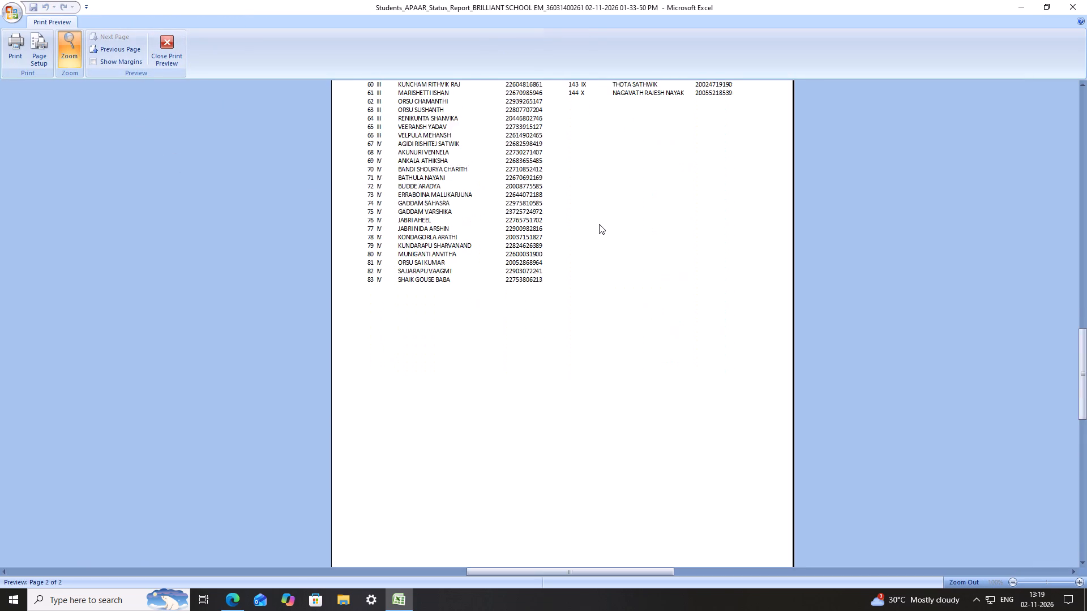
{"action": "scroll", "coordinate": [599, 224], "scroll_direction": "up", "scroll_amount": 4}
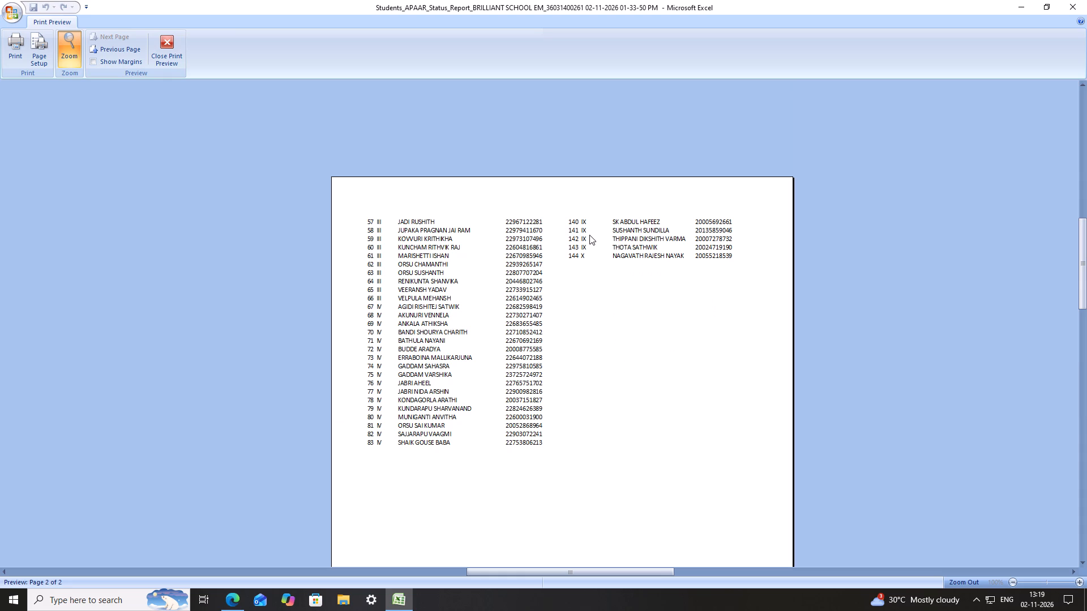
{"action": "scroll", "coordinate": [558, 247], "scroll_direction": "down", "scroll_amount": 2}
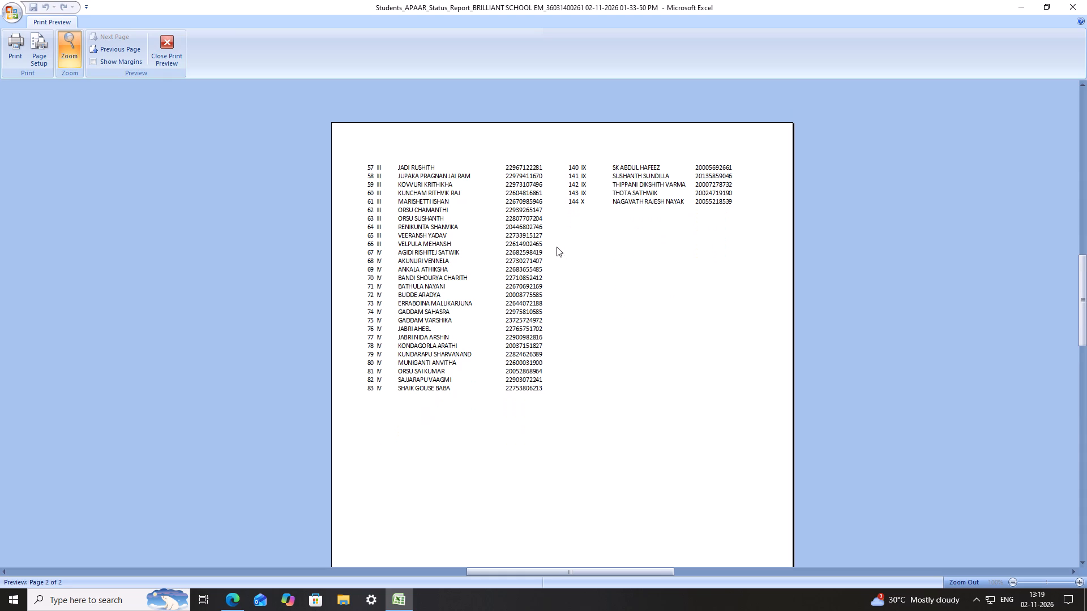
{"action": "scroll", "coordinate": [556, 247], "scroll_direction": "up", "scroll_amount": 5}
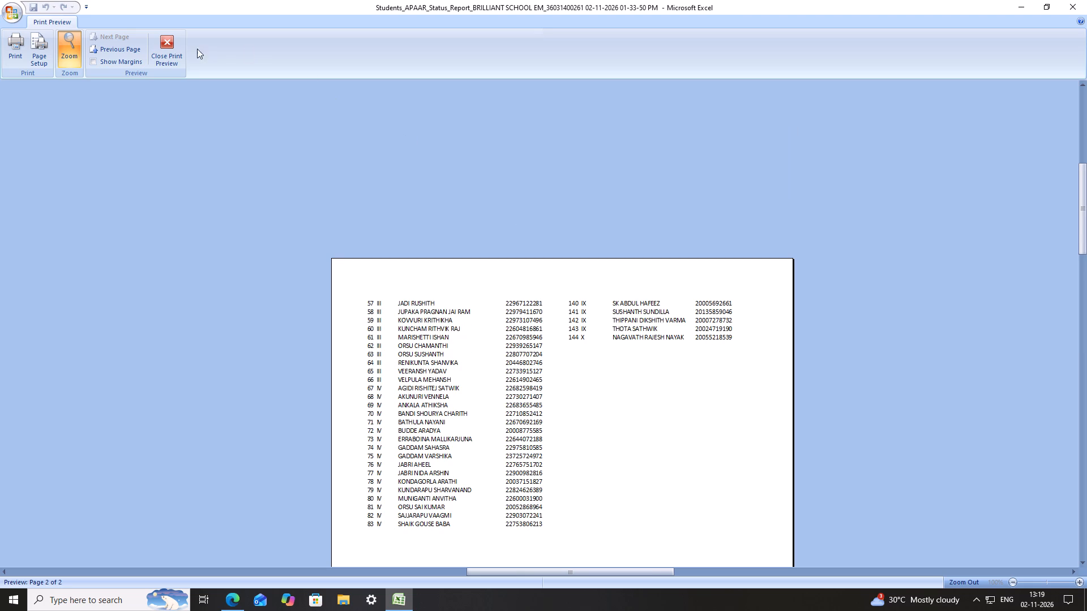
{"action": "left_click", "coordinate": [178, 50]}
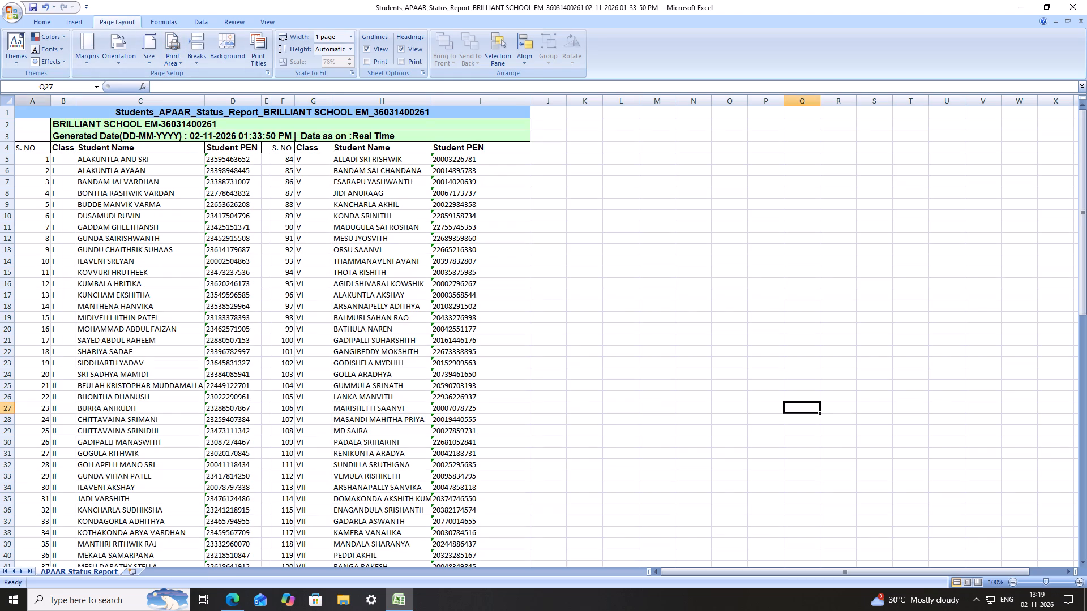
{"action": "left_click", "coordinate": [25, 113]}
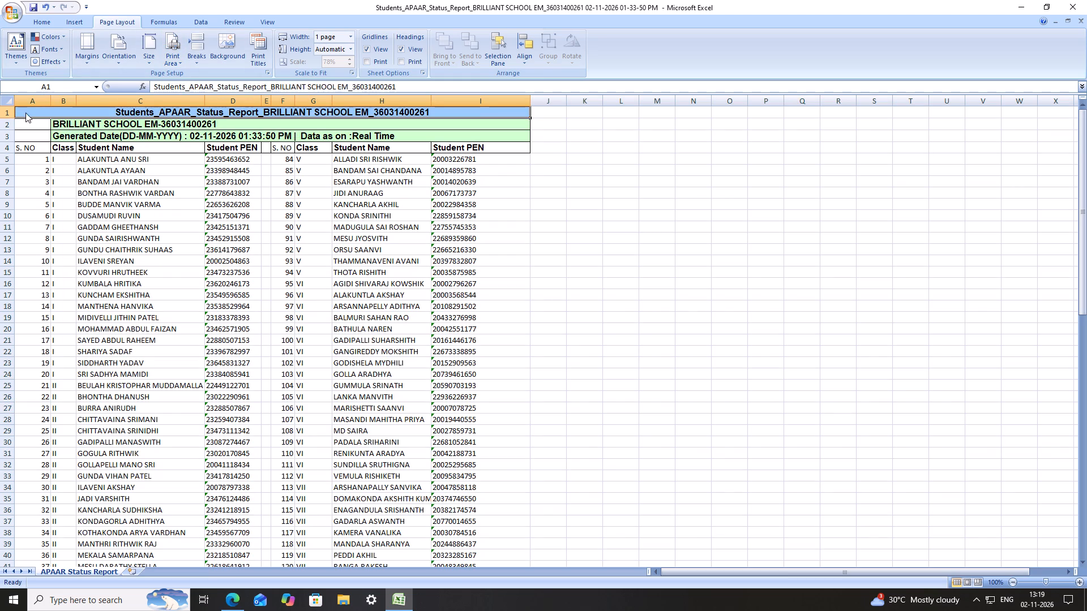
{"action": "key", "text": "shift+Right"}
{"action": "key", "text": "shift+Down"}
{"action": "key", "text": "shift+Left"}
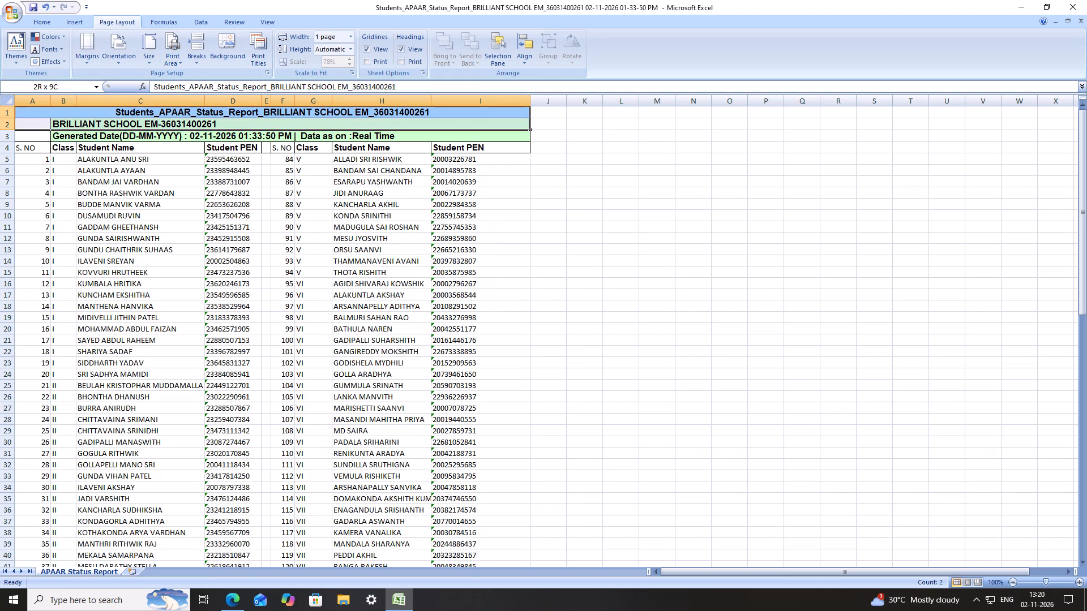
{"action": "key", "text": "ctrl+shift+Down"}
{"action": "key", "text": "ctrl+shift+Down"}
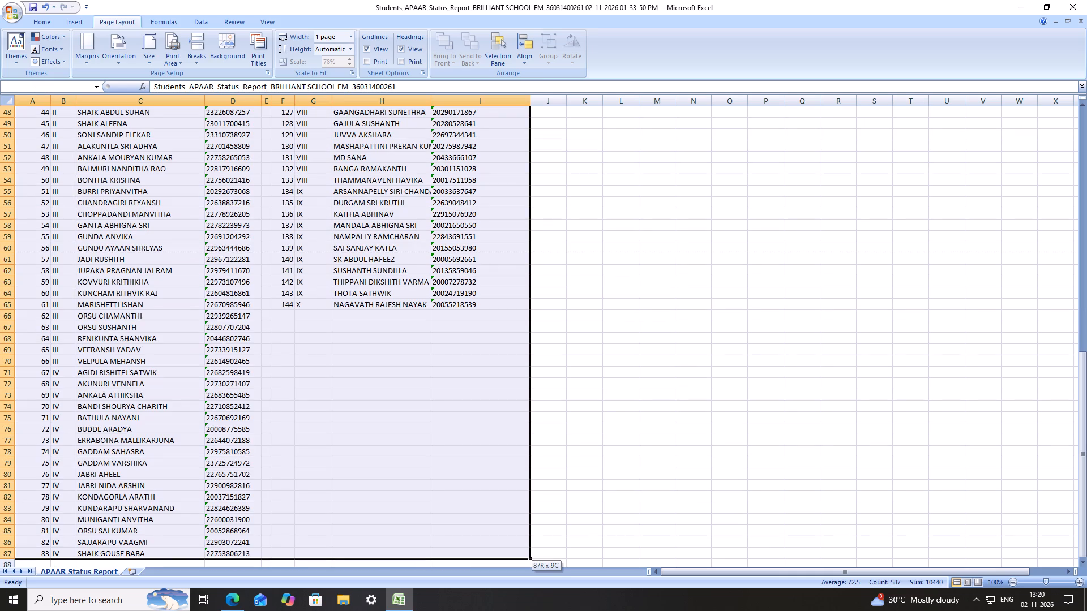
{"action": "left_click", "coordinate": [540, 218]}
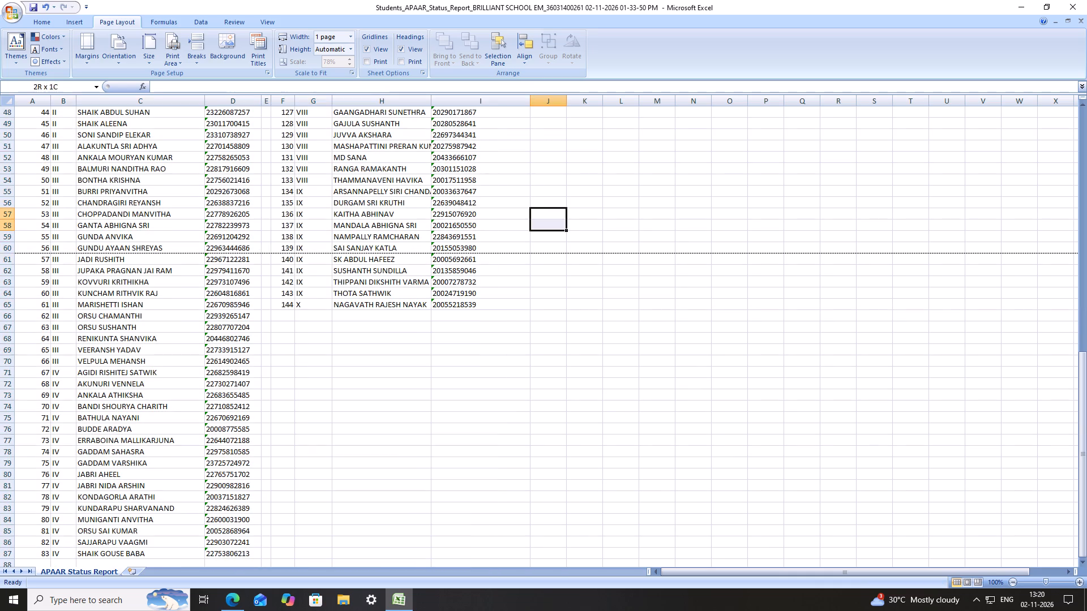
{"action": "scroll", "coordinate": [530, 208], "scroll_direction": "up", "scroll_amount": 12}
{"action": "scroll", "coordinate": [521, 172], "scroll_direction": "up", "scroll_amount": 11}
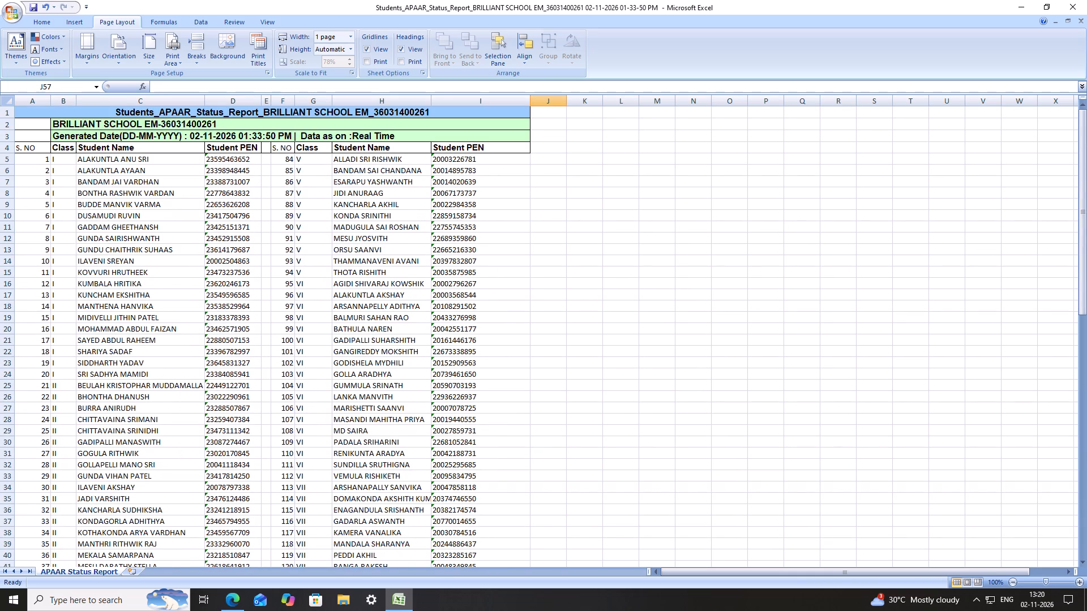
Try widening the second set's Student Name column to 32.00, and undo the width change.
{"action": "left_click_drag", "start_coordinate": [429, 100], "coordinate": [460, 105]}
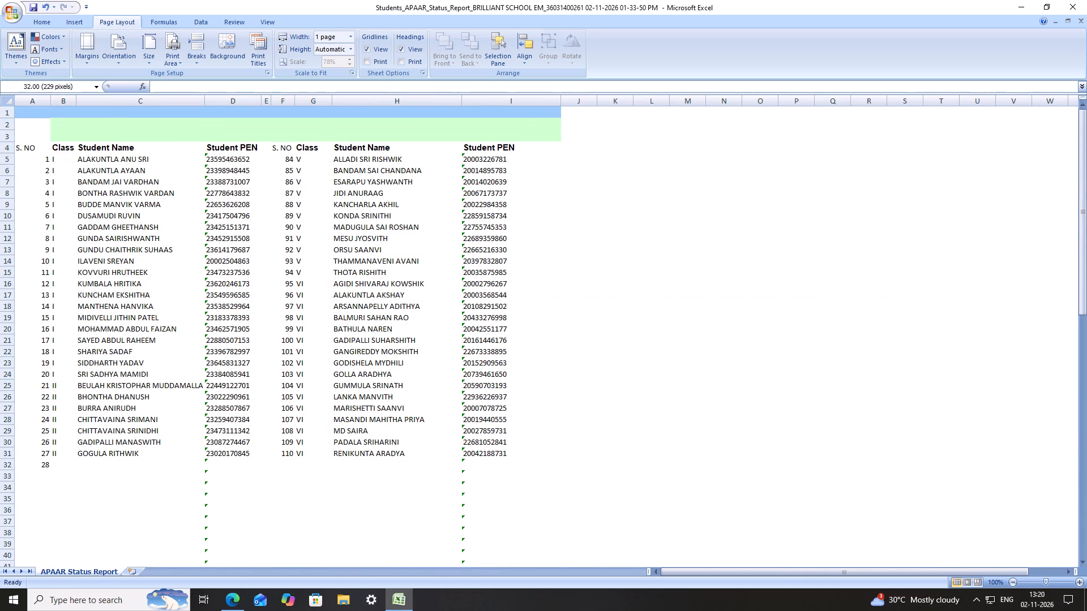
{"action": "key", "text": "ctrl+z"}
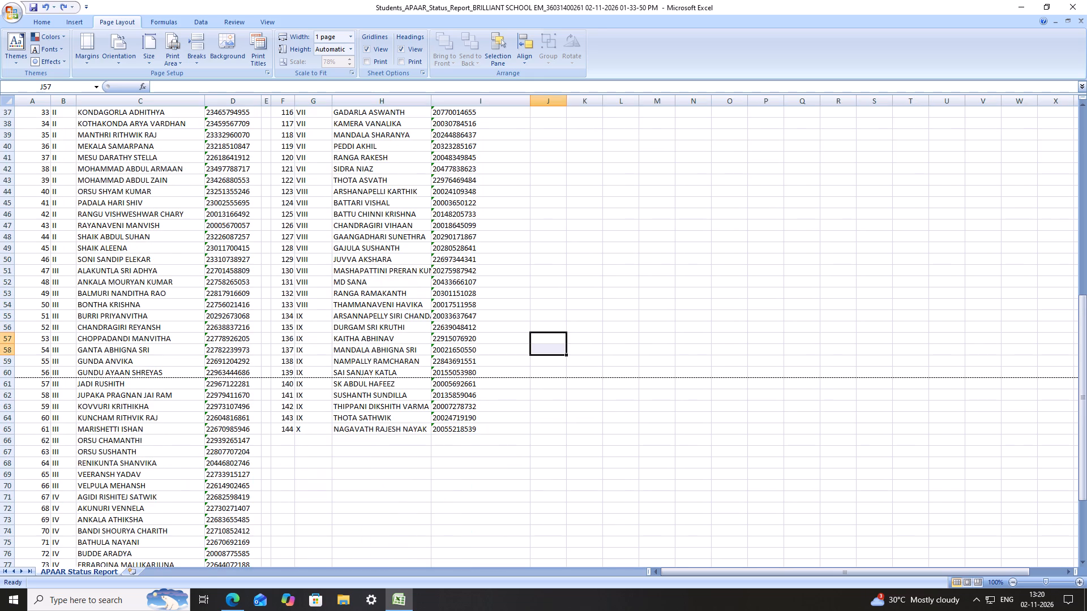
Widen the blank column E between the two student sets and insert another blank column there.
{"action": "left_click_drag", "start_coordinate": [273, 103], "coordinate": [306, 105]}
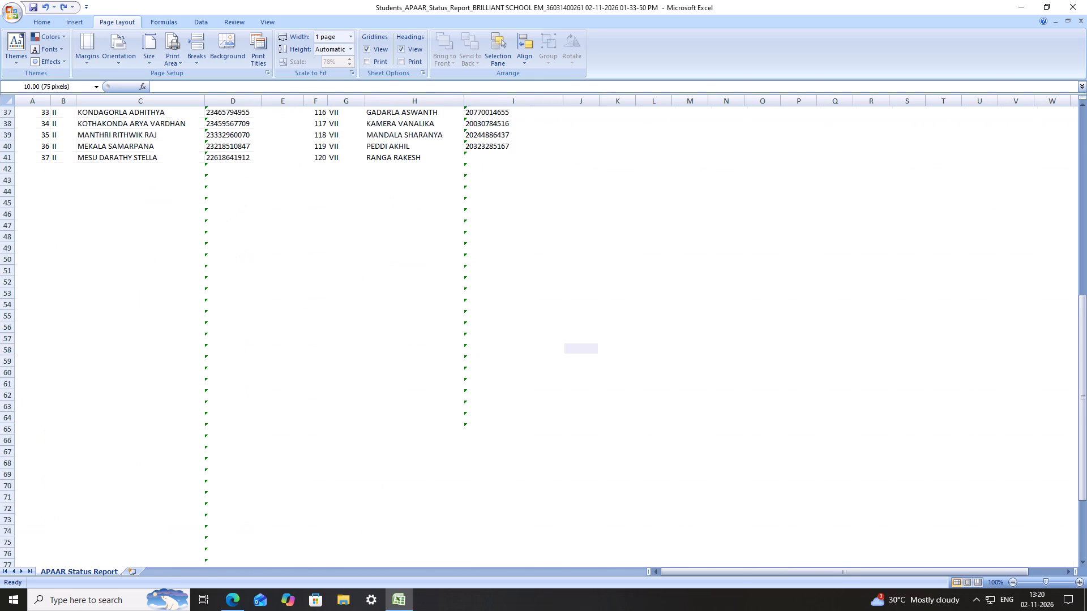
{"action": "right_click", "coordinate": [276, 98]}
{"action": "left_click", "coordinate": [311, 154]}
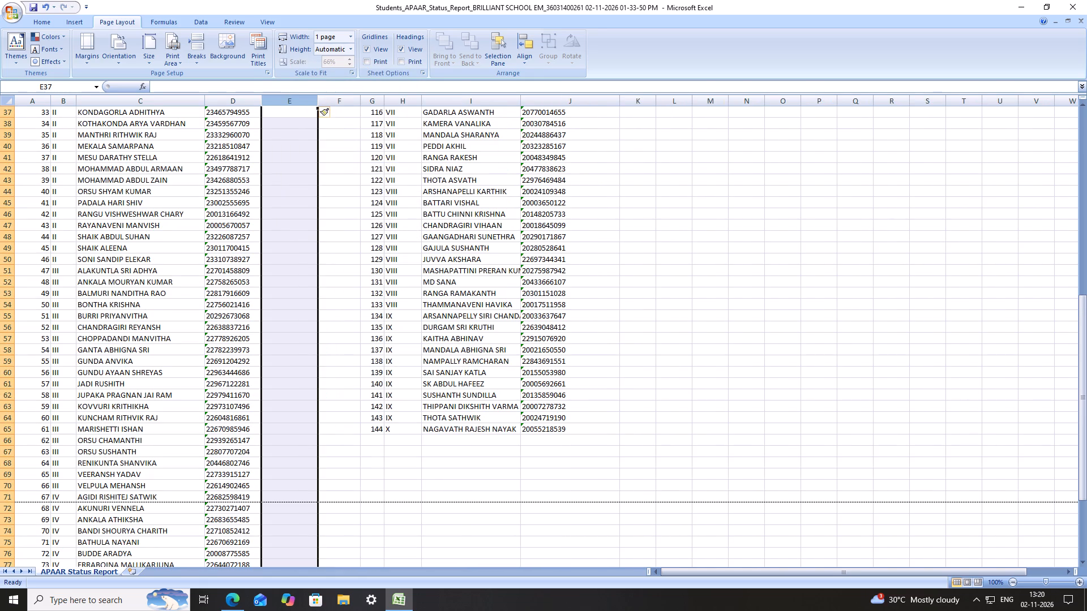
Adjust the two blank columns between the student sets, E and F, to narrower, roughly equal widths.
{"action": "left_click", "coordinate": [316, 101]}
{"action": "left_click", "coordinate": [392, 159]}
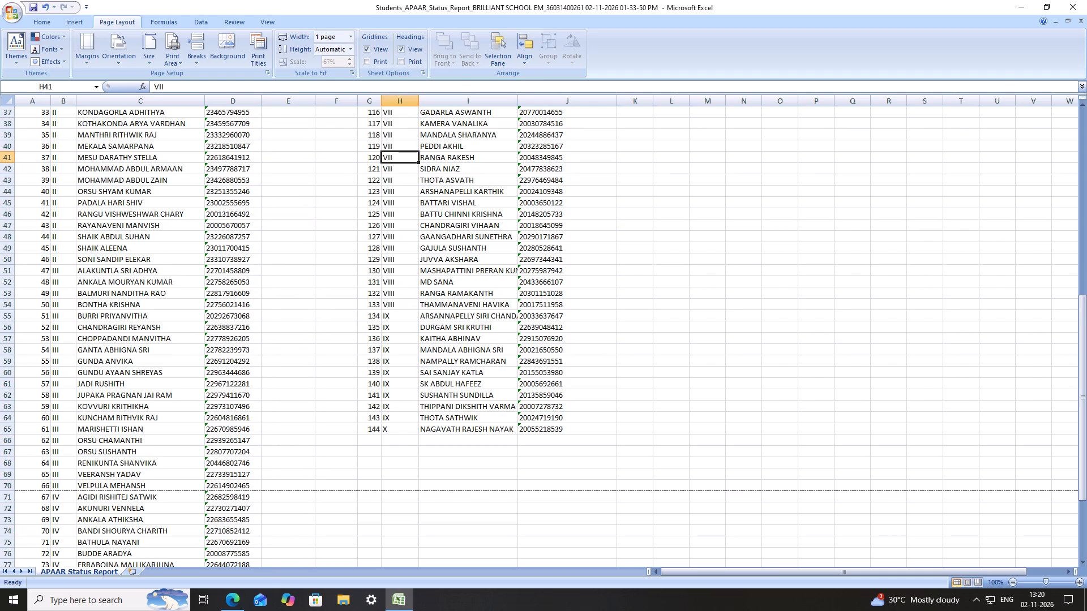
{"action": "left_click_drag", "start_coordinate": [360, 105], "coordinate": [353, 105]}
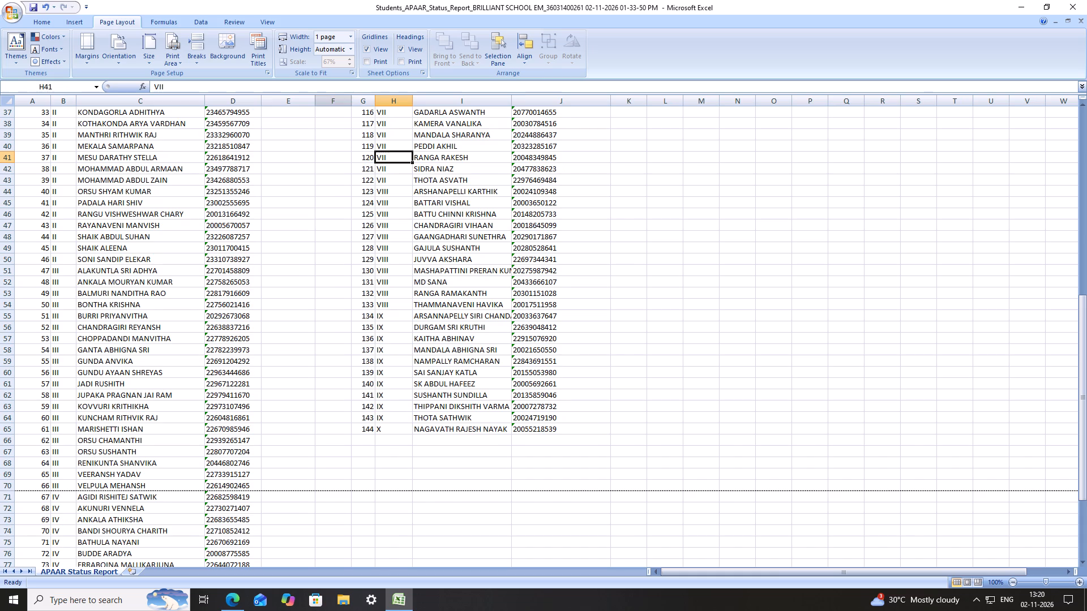
{"action": "left_click_drag", "start_coordinate": [318, 98], "coordinate": [296, 102]}
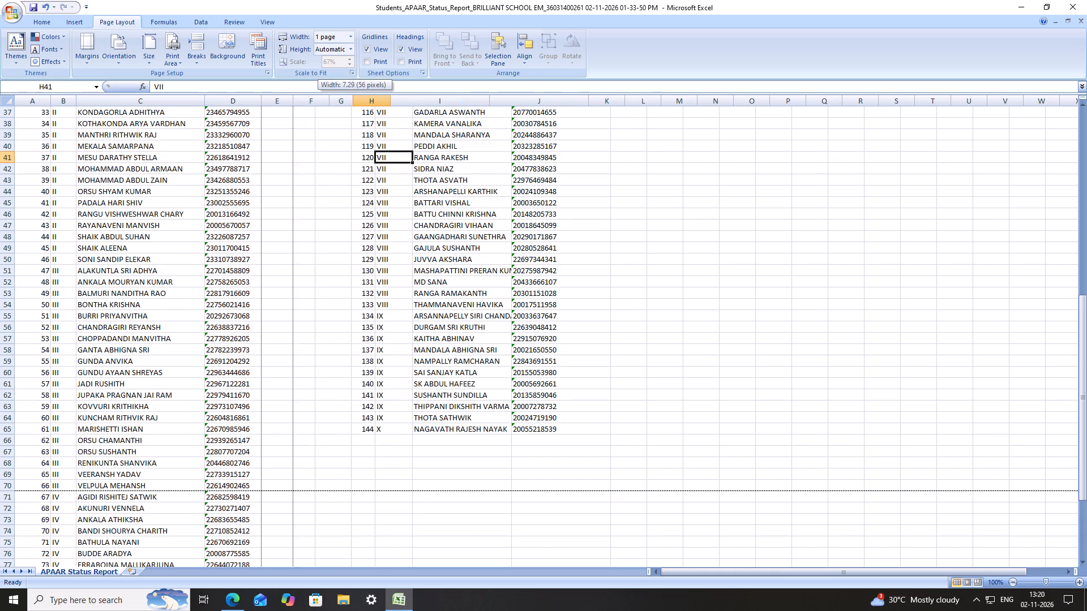
{"action": "left_click_drag", "start_coordinate": [296, 102], "coordinate": [299, 104]}
Preview both printed pages with the wider gap between the student sets, and close the preview.
{"action": "scroll", "coordinate": [345, 223], "scroll_direction": "up", "scroll_amount": 16}
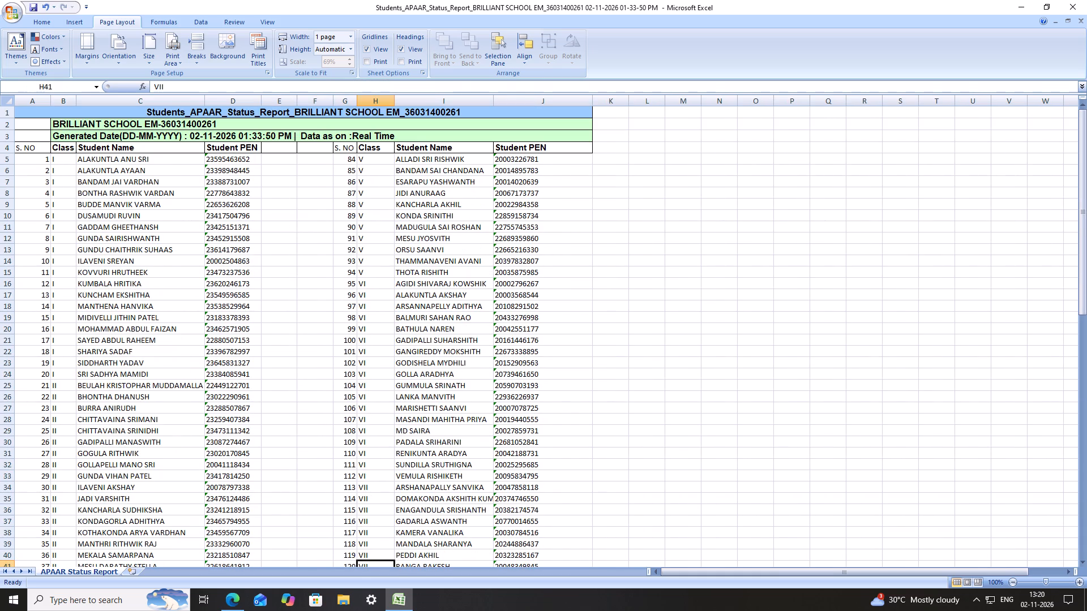
{"action": "scroll", "coordinate": [343, 223], "scroll_direction": "up", "scroll_amount": 4}
{"action": "left_click", "coordinate": [0, 0]}
{"action": "left_click", "coordinate": [129, 118]}
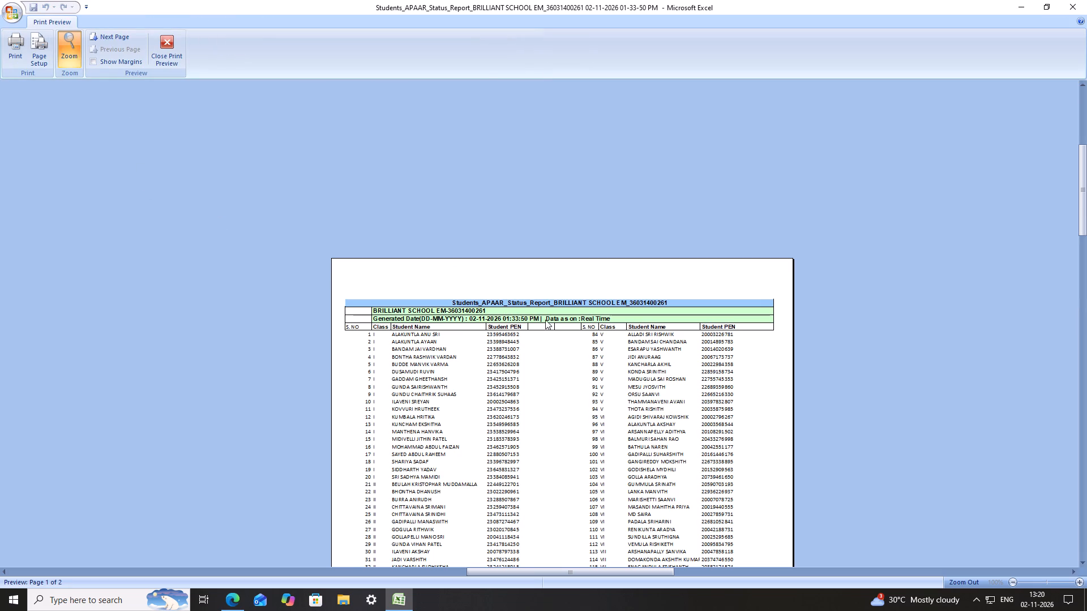
{"action": "scroll", "coordinate": [574, 333], "scroll_direction": "down", "scroll_amount": 12}
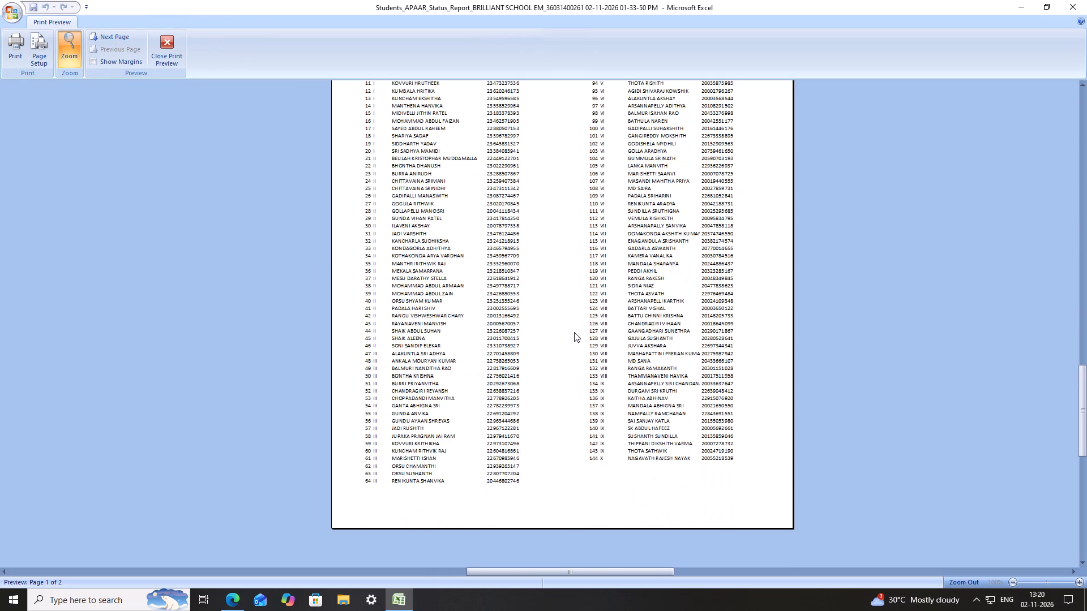
{"action": "scroll", "coordinate": [574, 332], "scroll_direction": "down", "scroll_amount": 5}
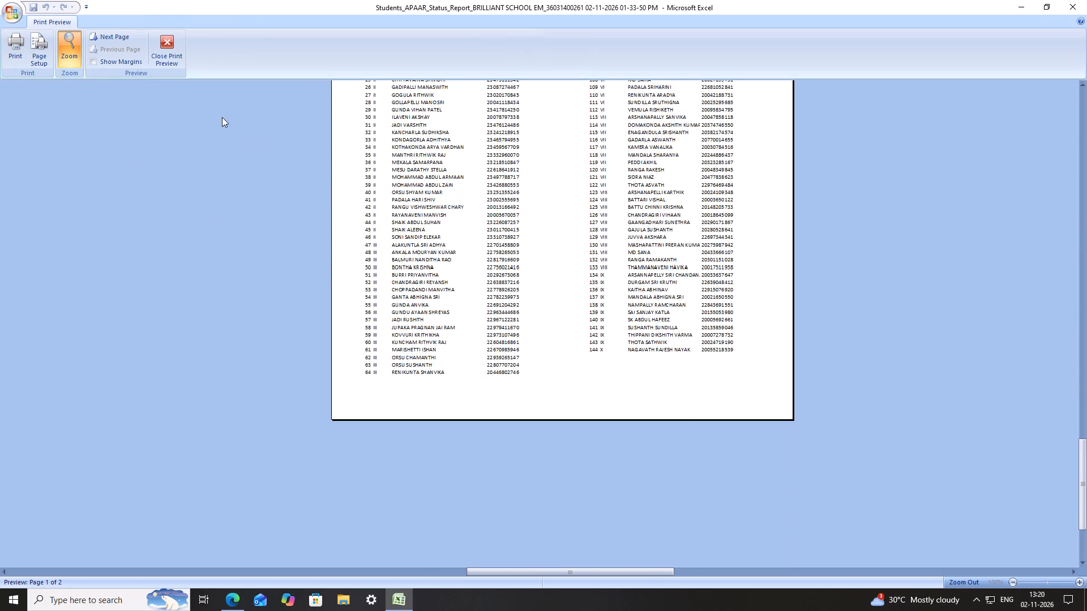
{"action": "left_click", "coordinate": [116, 38]}
{"action": "scroll", "coordinate": [602, 219], "scroll_direction": "up", "scroll_amount": 14}
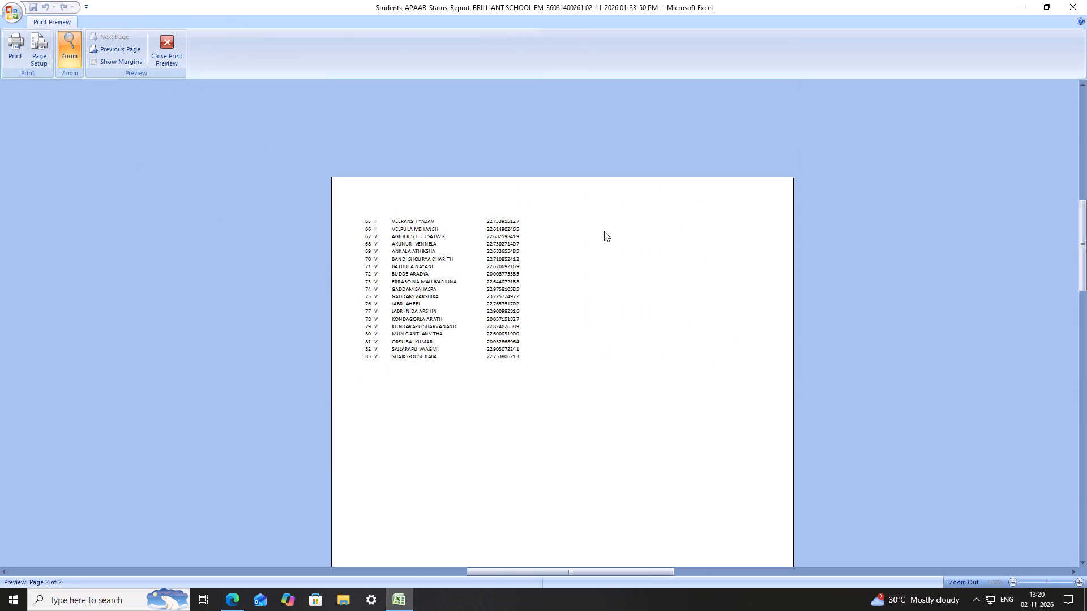
{"action": "left_click", "coordinate": [171, 41]}
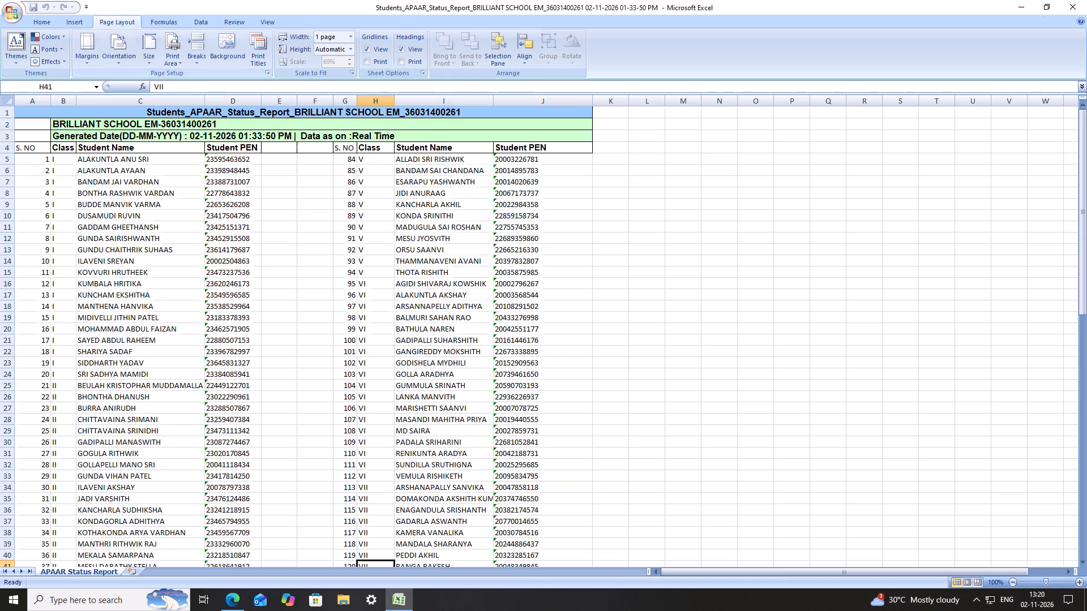
Apply the Narrow margins preset to the sheet.
{"action": "scroll", "coordinate": [690, 335], "scroll_direction": "down", "scroll_amount": 18}
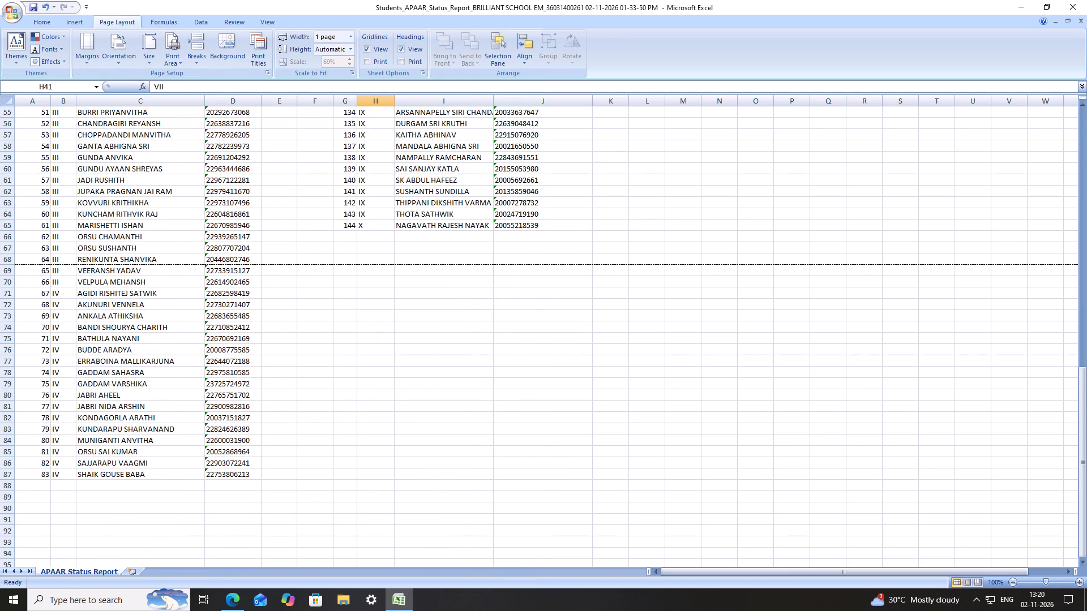
{"action": "left_click", "coordinate": [83, 51]}
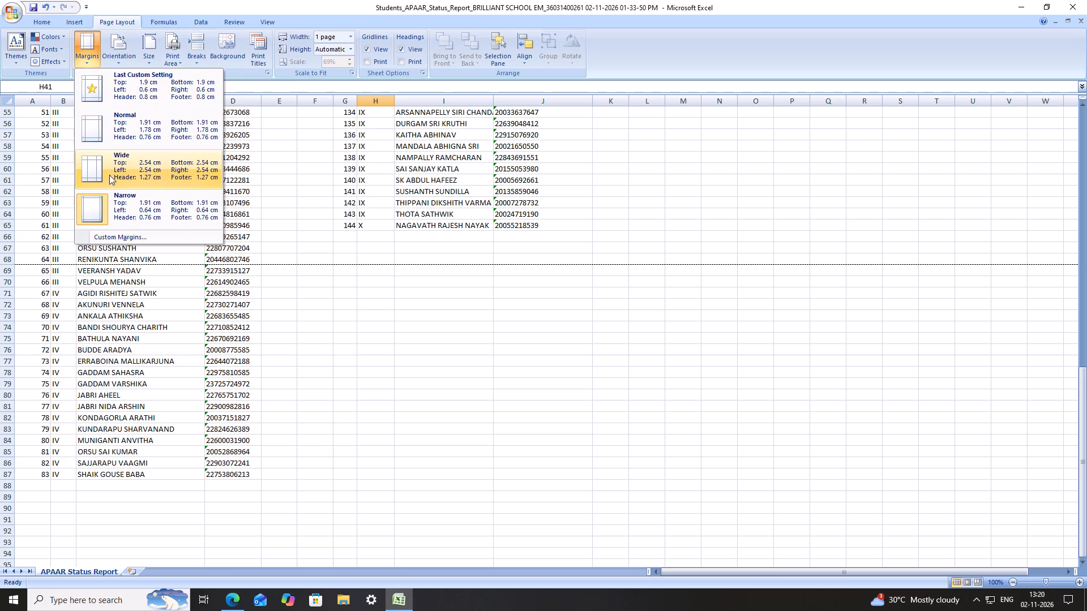
{"action": "left_click", "coordinate": [103, 207]}
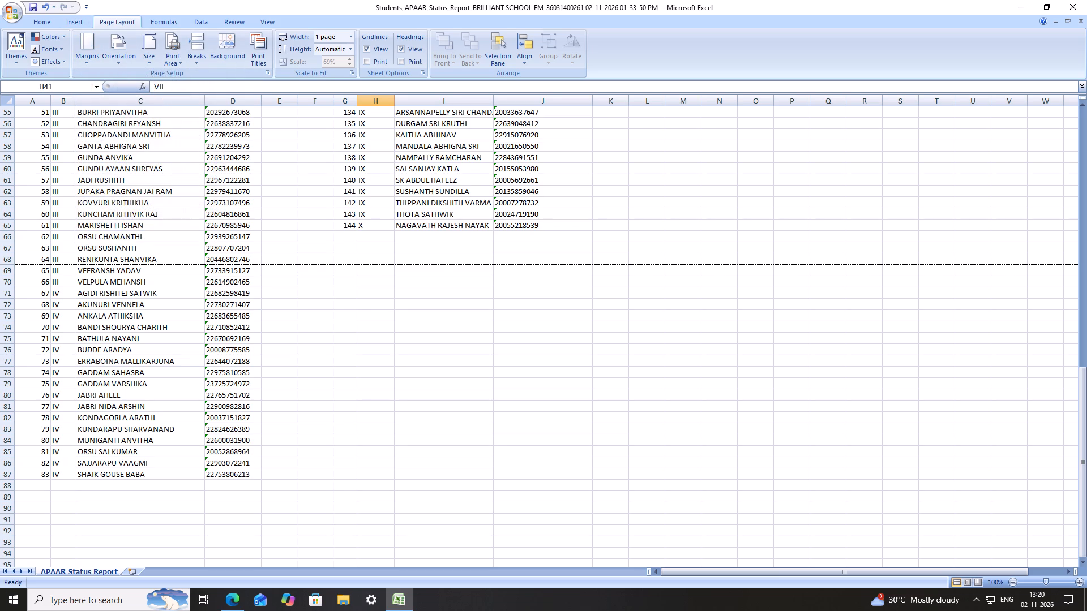
Preview the first page with the narrow margins, close the preview, and return to the middle of the list.
{"action": "left_click", "coordinate": [0, 0]}
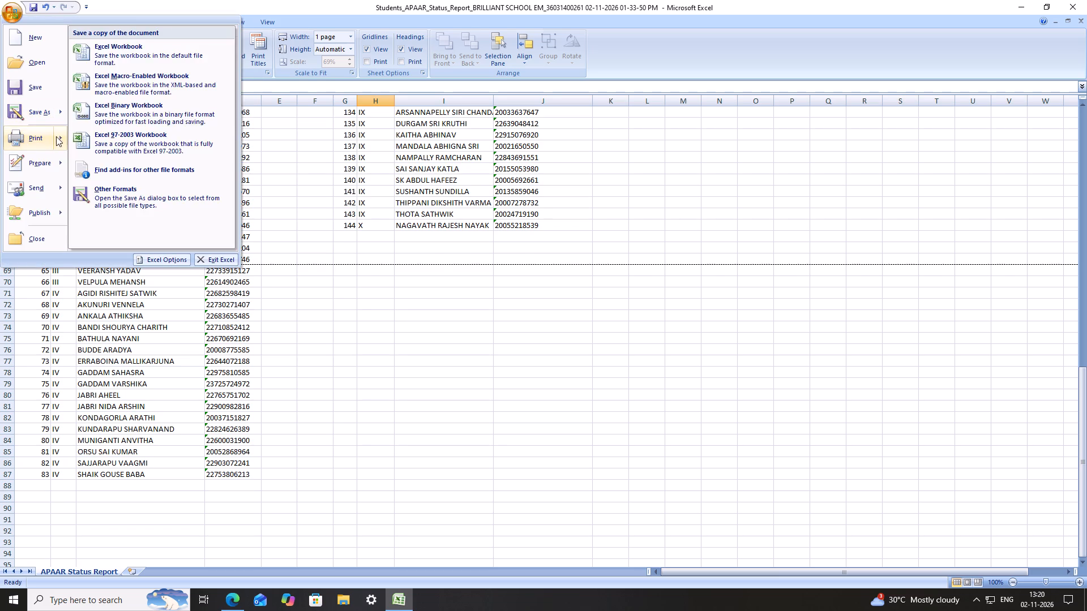
{"action": "left_click", "coordinate": [135, 115]}
{"action": "scroll", "coordinate": [492, 264], "scroll_direction": "down", "scroll_amount": 7}
{"action": "scroll", "coordinate": [493, 264], "scroll_direction": "up", "scroll_amount": 7}
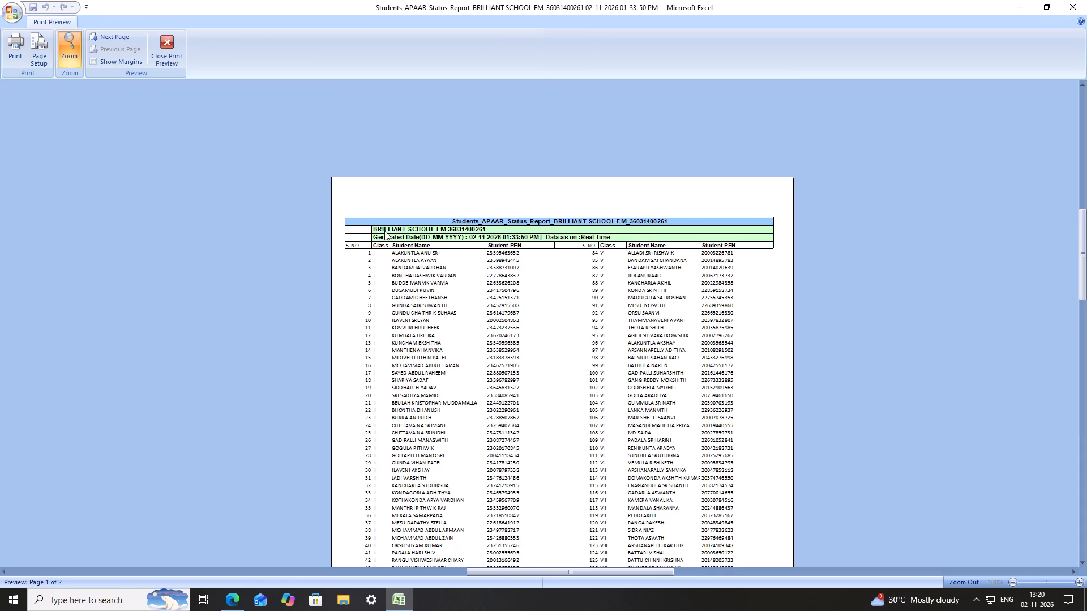
{"action": "left_click", "coordinate": [176, 48]}
{"action": "scroll", "coordinate": [336, 189], "scroll_direction": "up", "scroll_amount": 5}
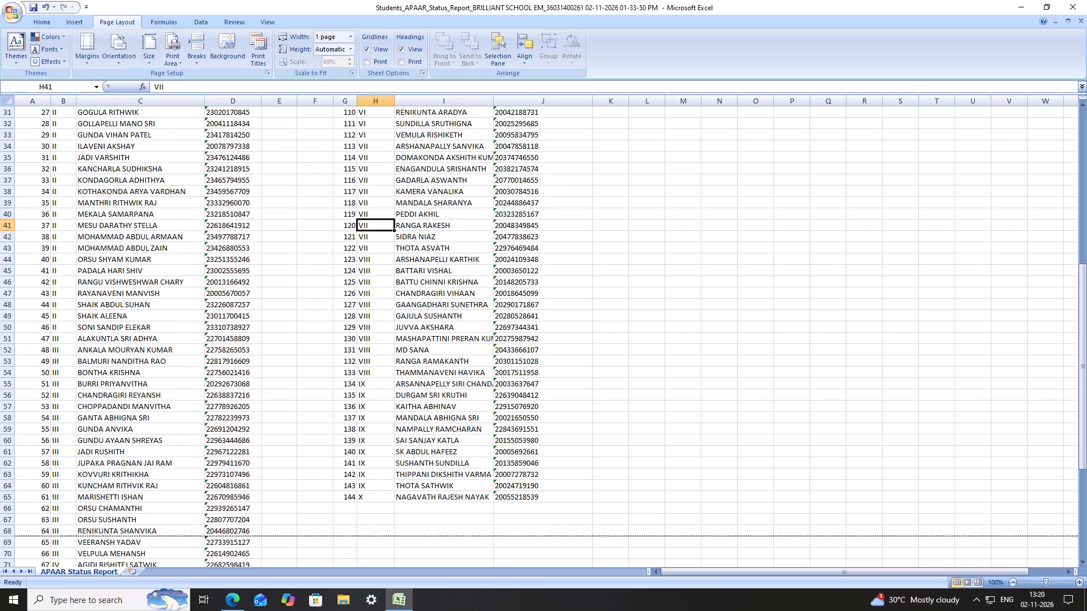
Delete row 2, the school name and code line below the report title.
{"action": "scroll", "coordinate": [335, 189], "scroll_direction": "up", "scroll_amount": 20}
{"action": "scroll", "coordinate": [335, 189], "scroll_direction": "up", "scroll_amount": 1}
{"action": "left_click", "coordinate": [292, 245]}
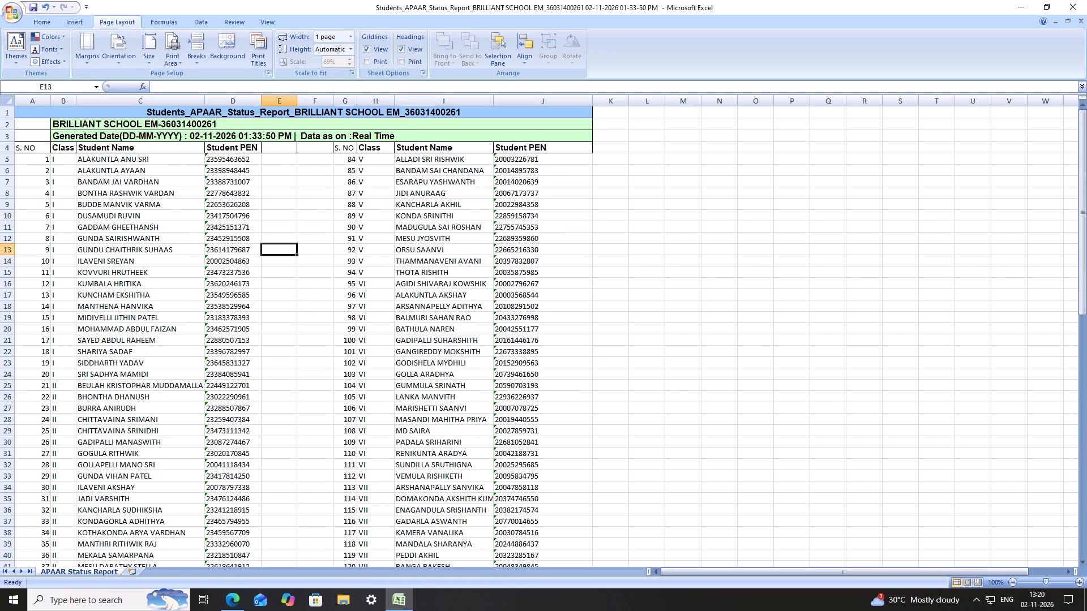
{"action": "left_click", "coordinate": [0, 115]}
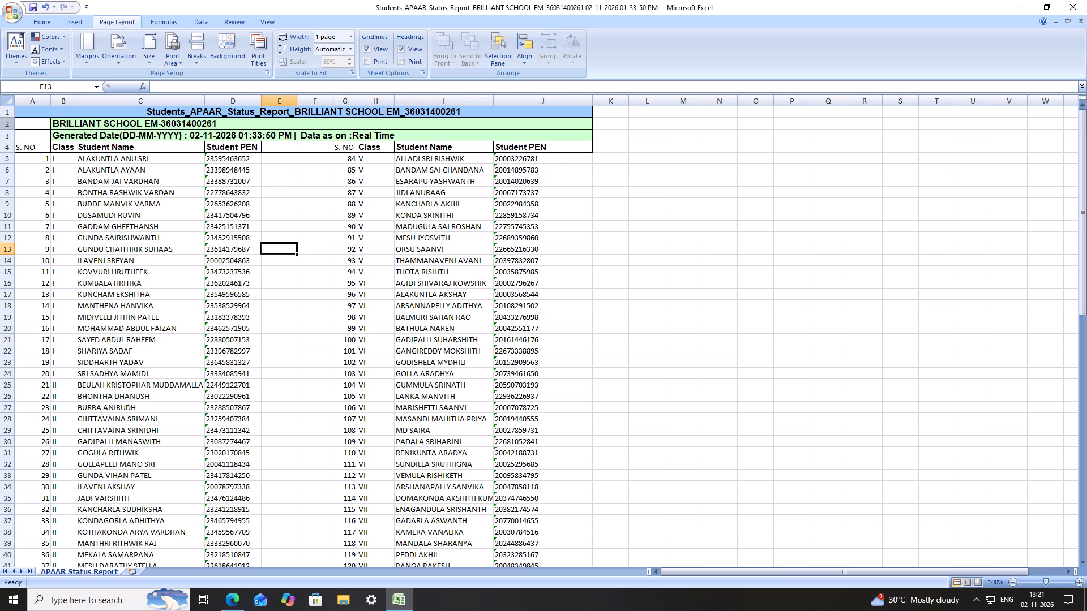
{"action": "left_click", "coordinate": [9, 127]}
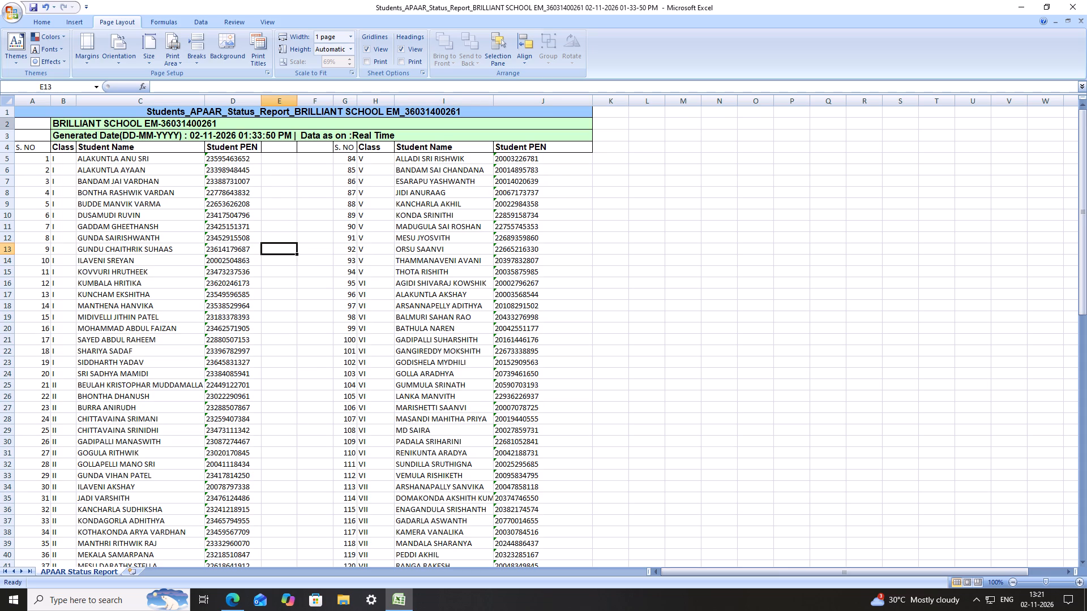
{"action": "left_click", "coordinate": [2, 122]}
{"action": "right_click", "coordinate": [2, 122]}
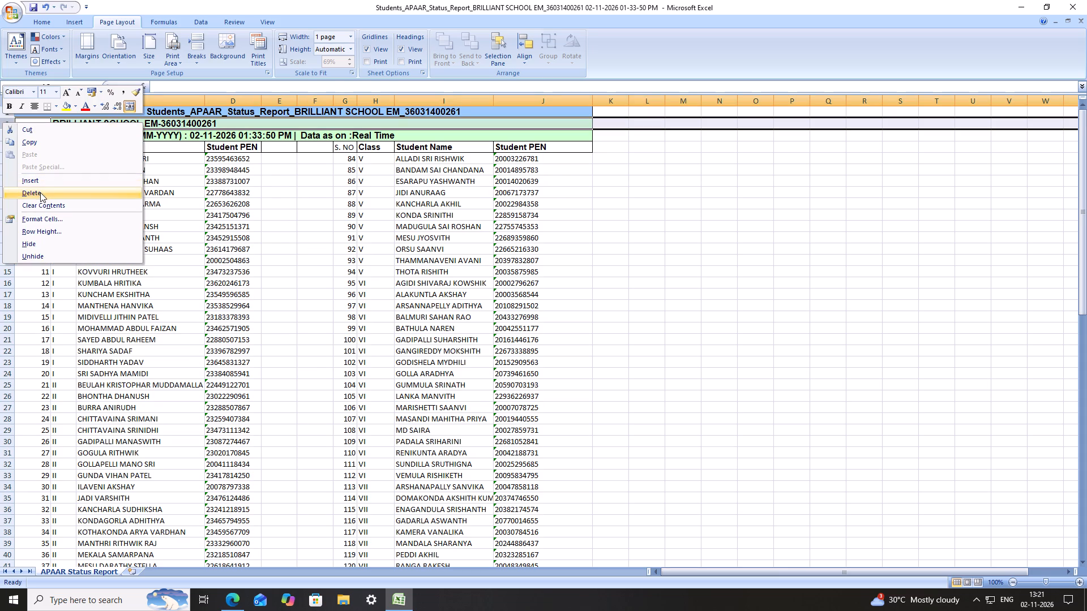
{"action": "left_click", "coordinate": [40, 192]}
{"action": "left_click", "coordinate": [159, 183]}
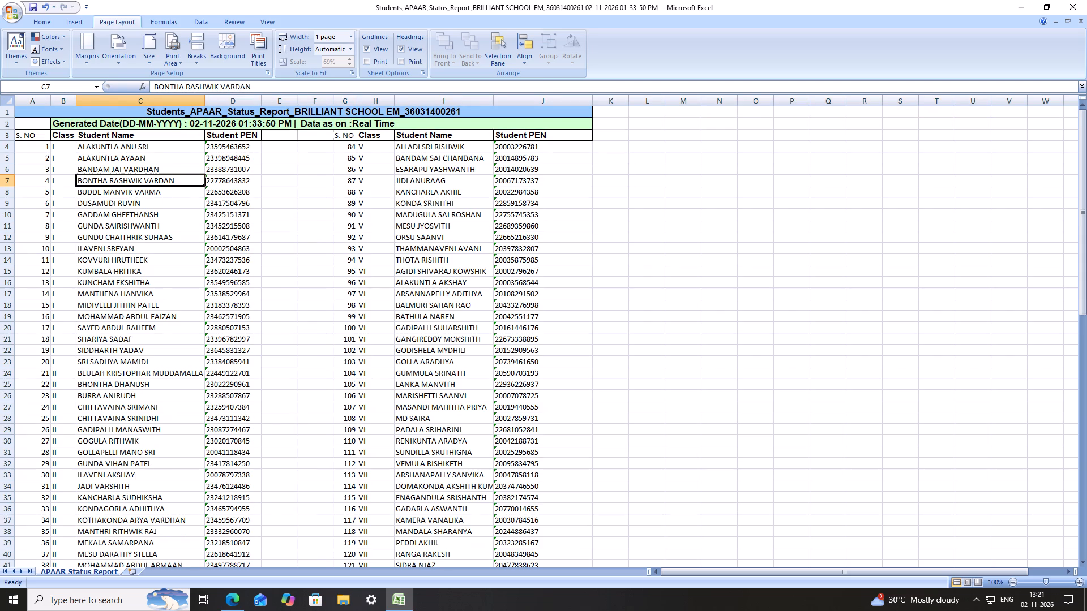
Center the sheet horizontally on the printed page, and set the top margin to 0.4 and the bottom margin to 0.
{"action": "left_click", "coordinate": [262, 49]}
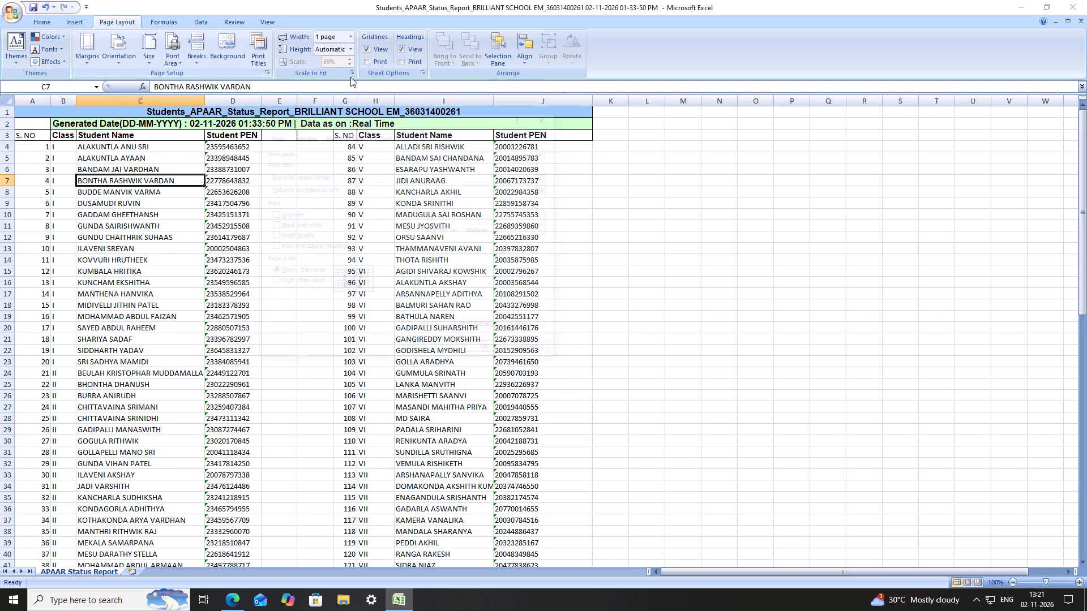
{"action": "left_click", "coordinate": [312, 136]}
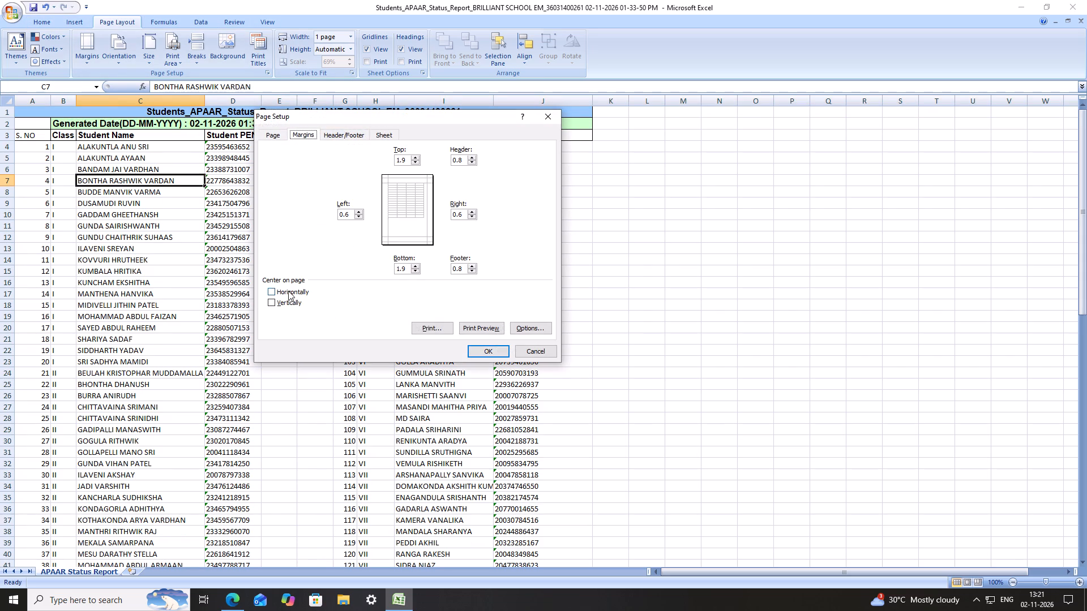
{"action": "left_click", "coordinate": [288, 294]}
{"action": "left_click", "coordinate": [289, 302]}
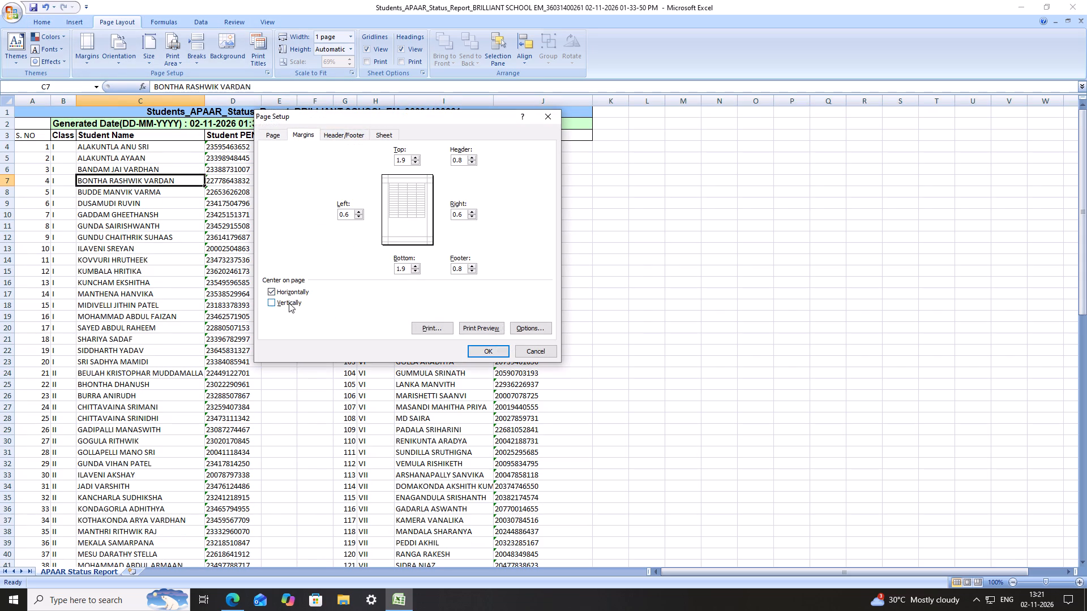
{"action": "left_click", "coordinate": [289, 303]}
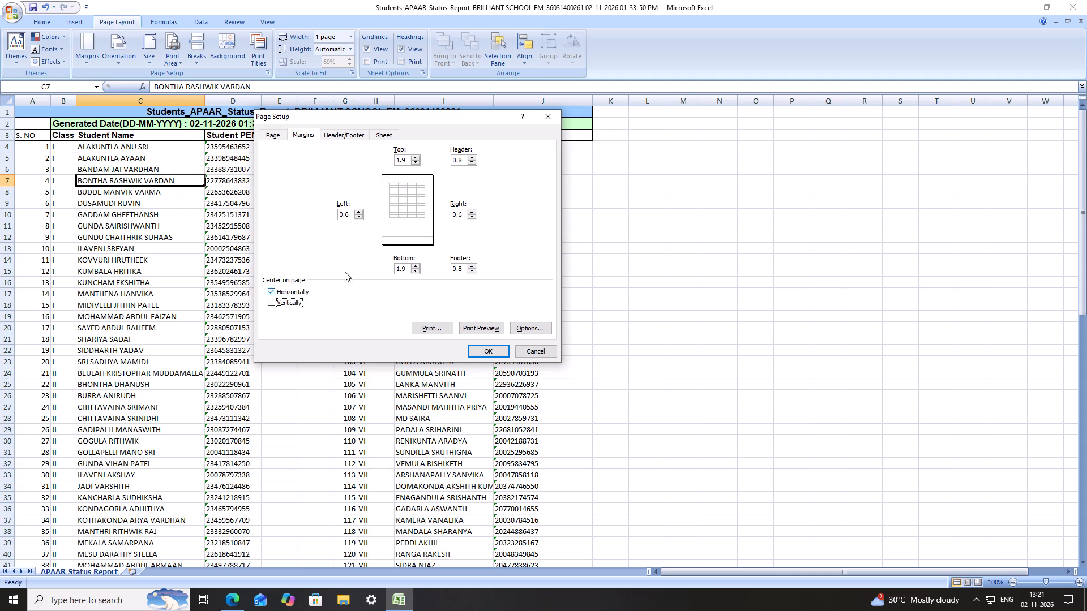
{"action": "triple_click", "coordinate": [413, 163]}
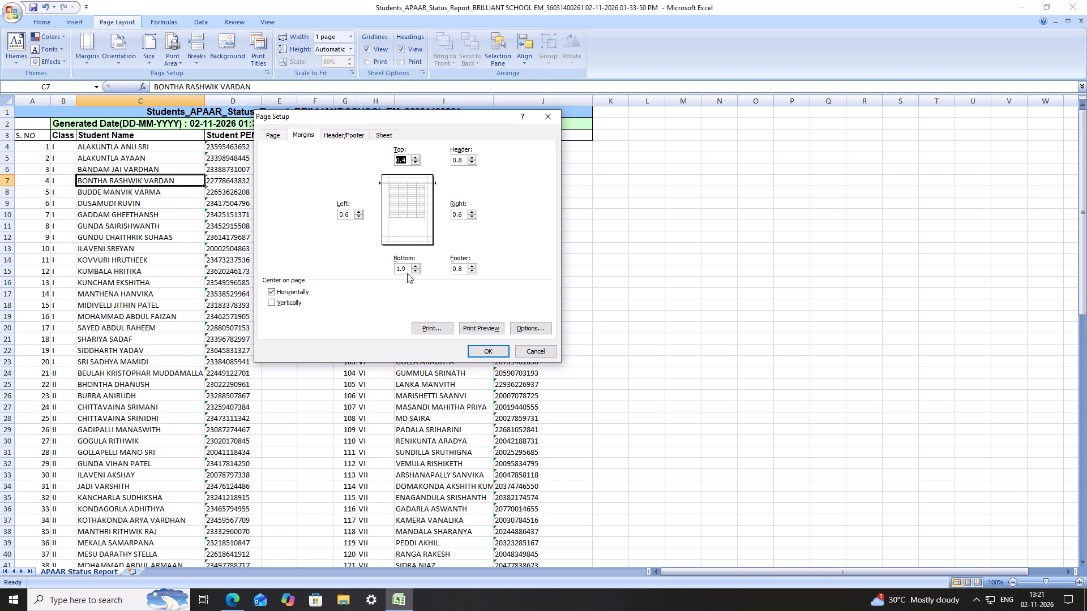
{"action": "triple_click", "coordinate": [414, 273]}
{"action": "left_click", "coordinate": [415, 273]}
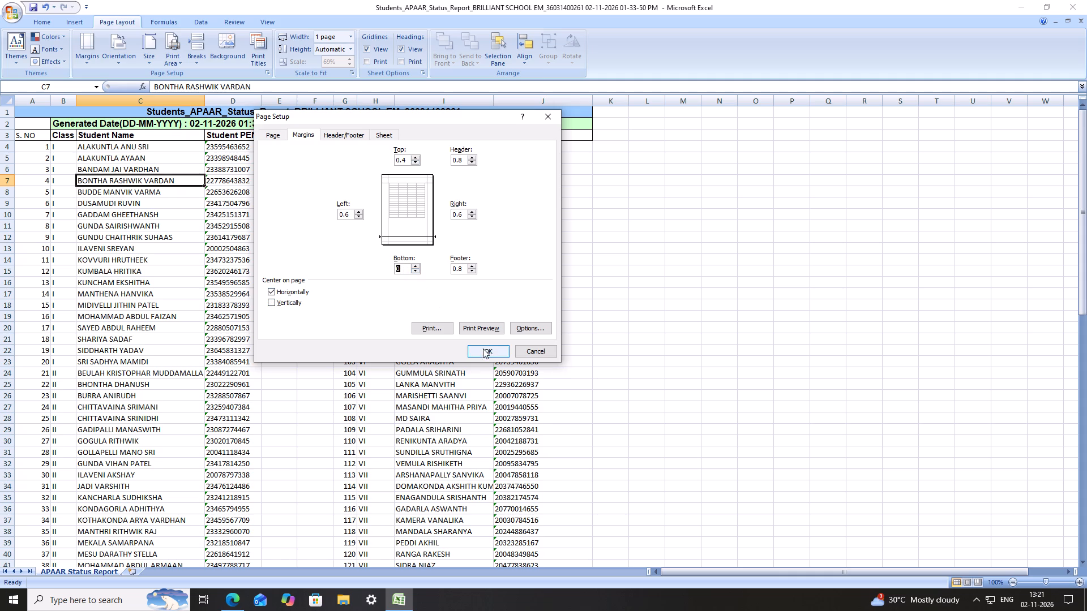
{"action": "left_click", "coordinate": [487, 354]}
Preview both printed pages with the new margins, checking which rows end page one and spill onto page two, and close the preview.
{"action": "left_click", "coordinate": [0, 21]}
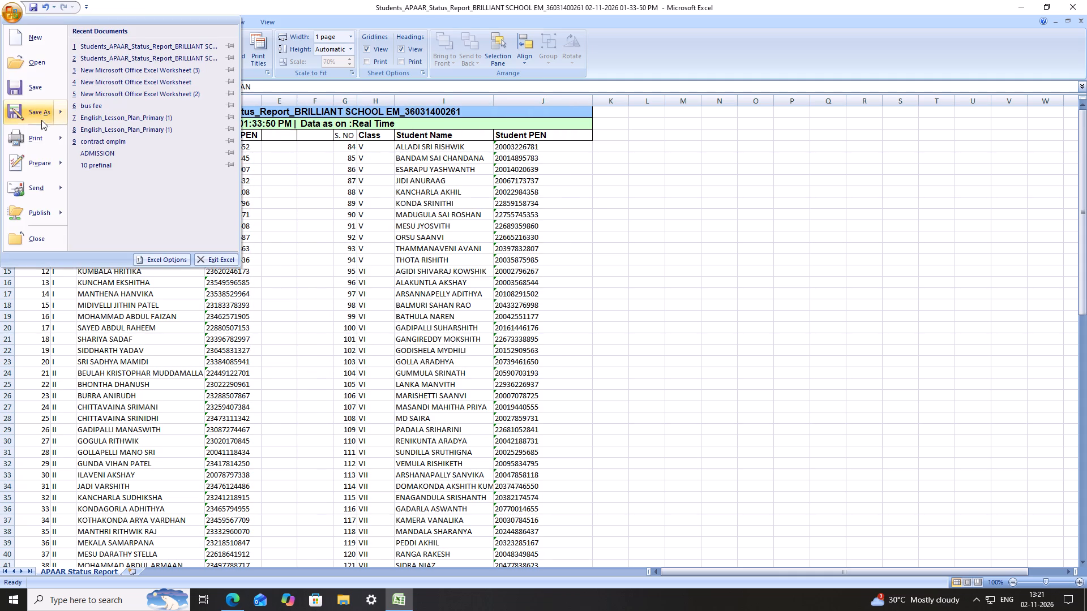
{"action": "left_click", "coordinate": [108, 130]}
{"action": "left_click", "coordinate": [134, 120]}
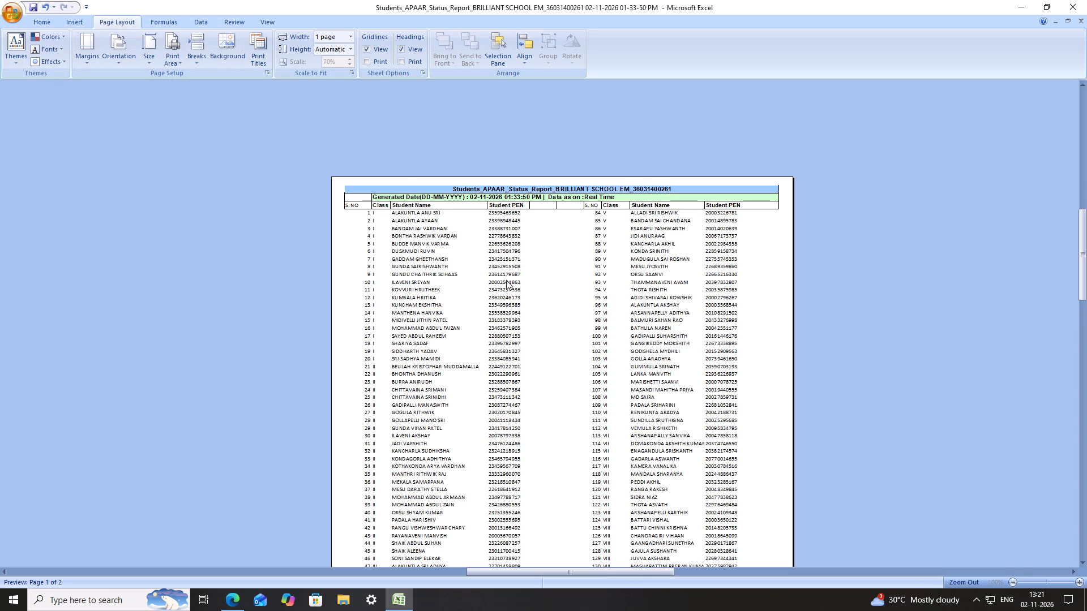
{"action": "left_click", "coordinate": [587, 276]}
{"action": "scroll", "coordinate": [587, 276], "scroll_direction": "down", "scroll_amount": 7}
{"action": "scroll", "coordinate": [587, 276], "scroll_direction": "up", "scroll_amount": 1}
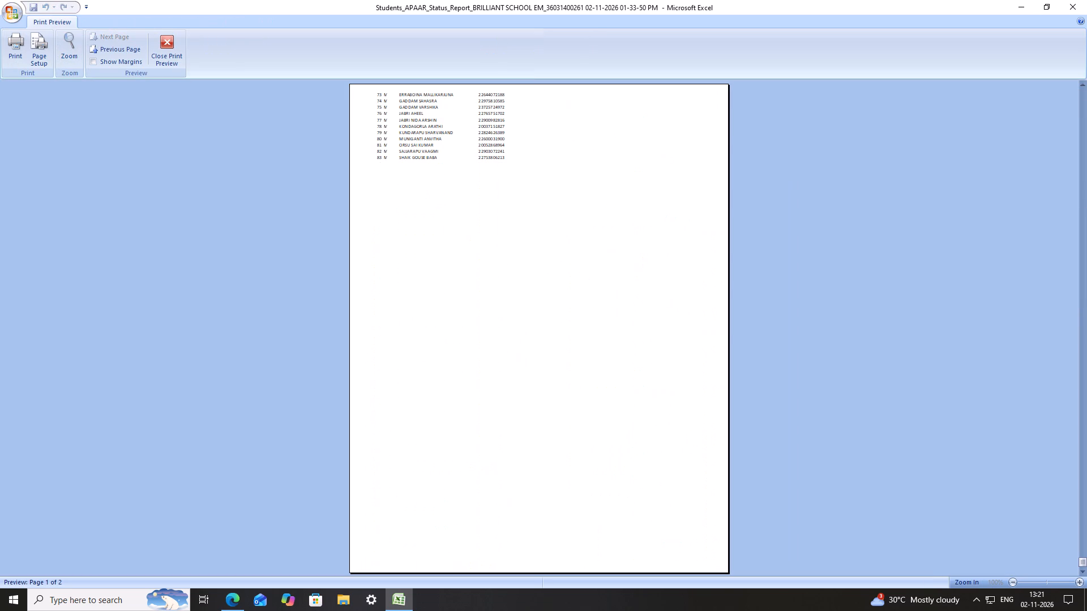
{"action": "scroll", "coordinate": [587, 276], "scroll_direction": "down", "scroll_amount": 1}
{"action": "left_click", "coordinate": [447, 166]}
{"action": "scroll", "coordinate": [425, 163], "scroll_direction": "up", "scroll_amount": 4}
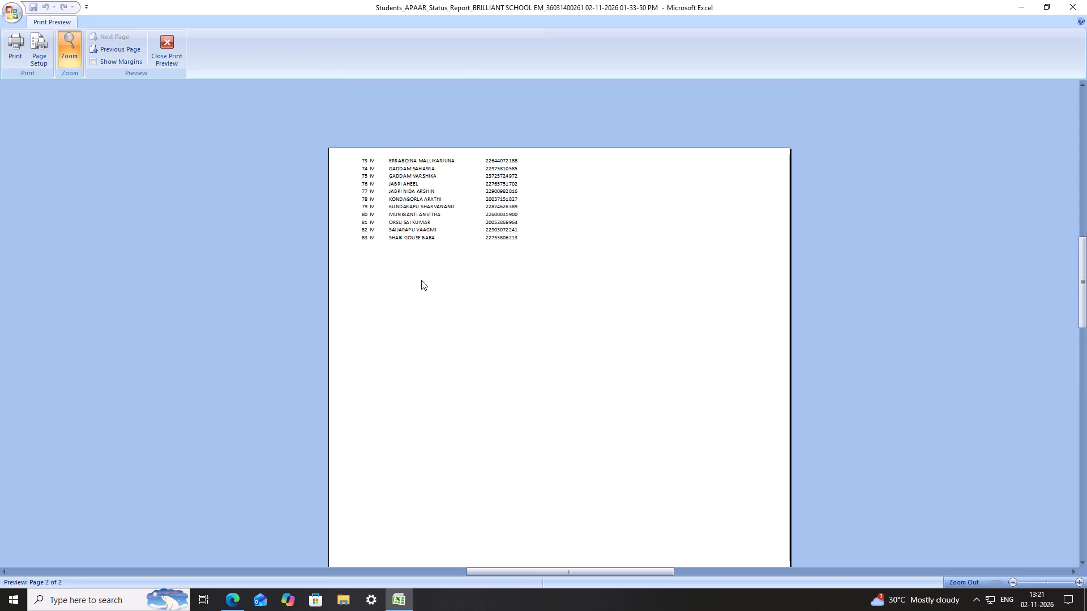
{"action": "scroll", "coordinate": [468, 269], "scroll_direction": "up", "scroll_amount": 3}
{"action": "scroll", "coordinate": [529, 248], "scroll_direction": "down", "scroll_amount": 6}
{"action": "left_click", "coordinate": [110, 48]}
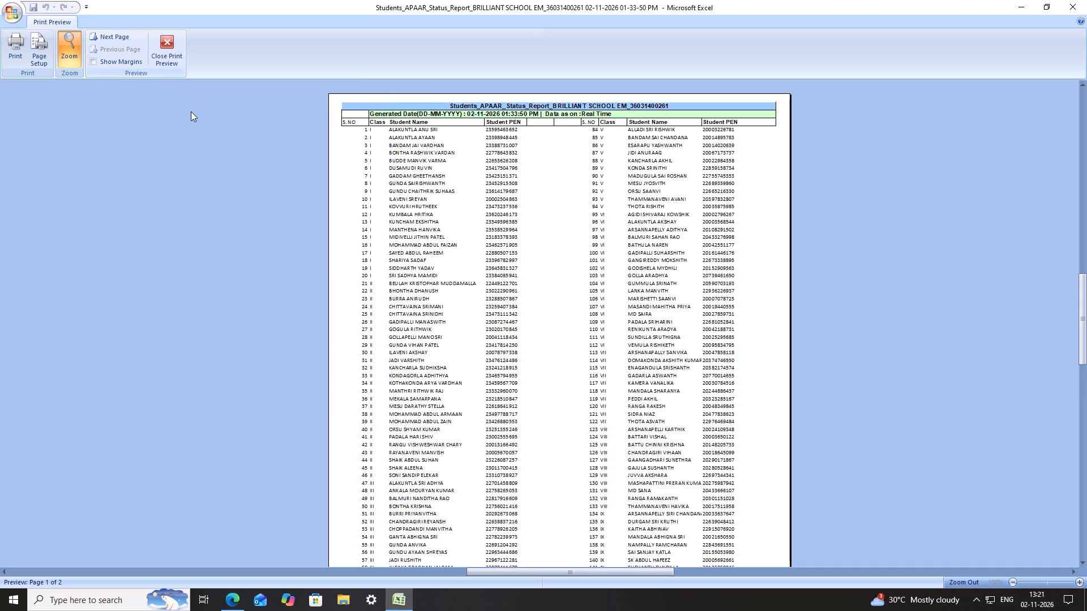
{"action": "scroll", "coordinate": [568, 313], "scroll_direction": "down", "scroll_amount": 11}
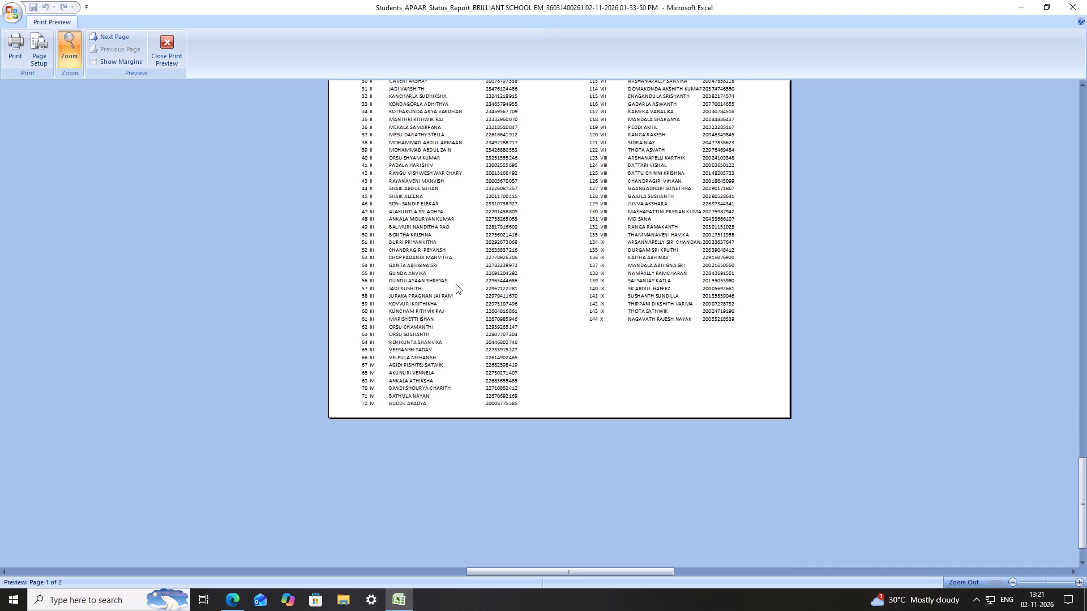
{"action": "left_click", "coordinate": [167, 47]}
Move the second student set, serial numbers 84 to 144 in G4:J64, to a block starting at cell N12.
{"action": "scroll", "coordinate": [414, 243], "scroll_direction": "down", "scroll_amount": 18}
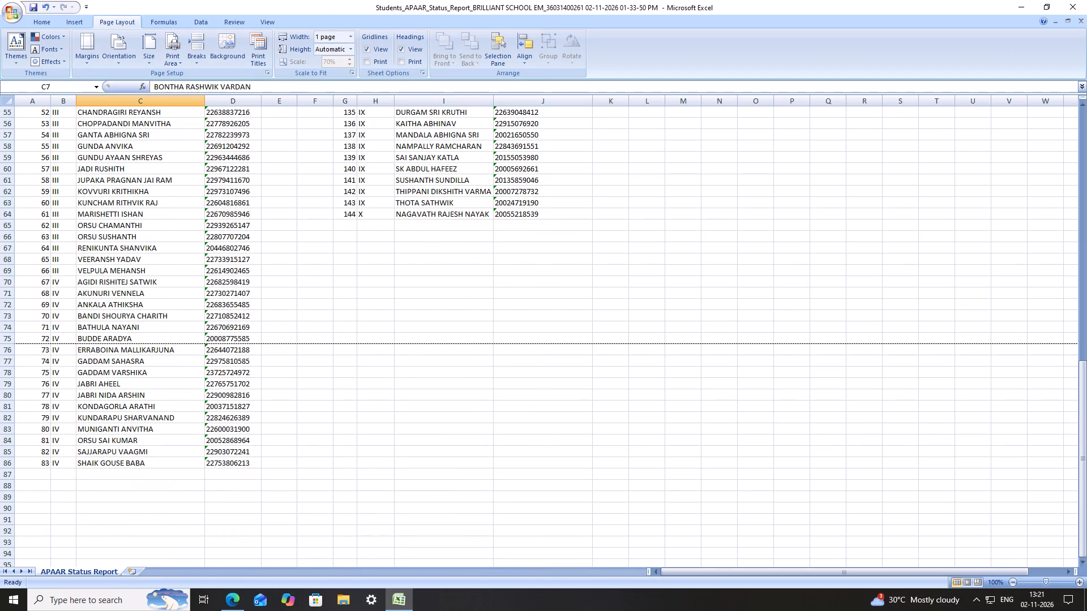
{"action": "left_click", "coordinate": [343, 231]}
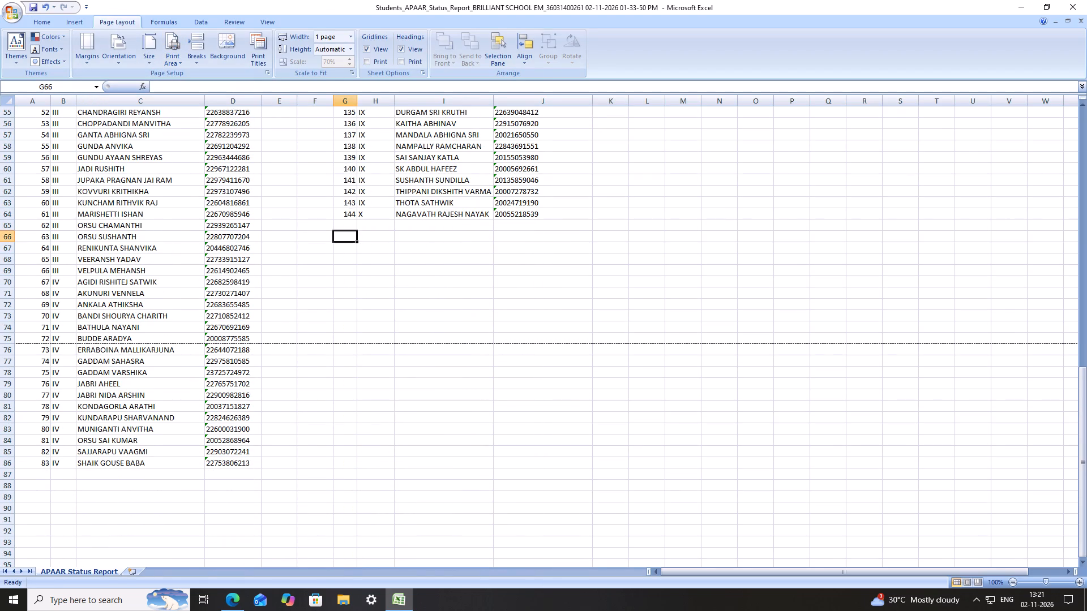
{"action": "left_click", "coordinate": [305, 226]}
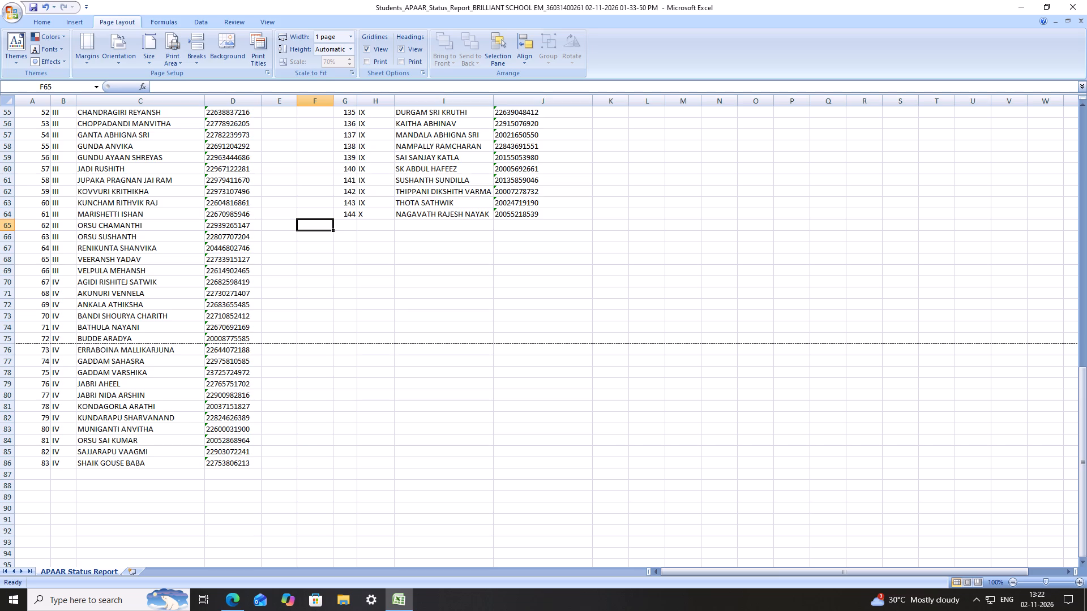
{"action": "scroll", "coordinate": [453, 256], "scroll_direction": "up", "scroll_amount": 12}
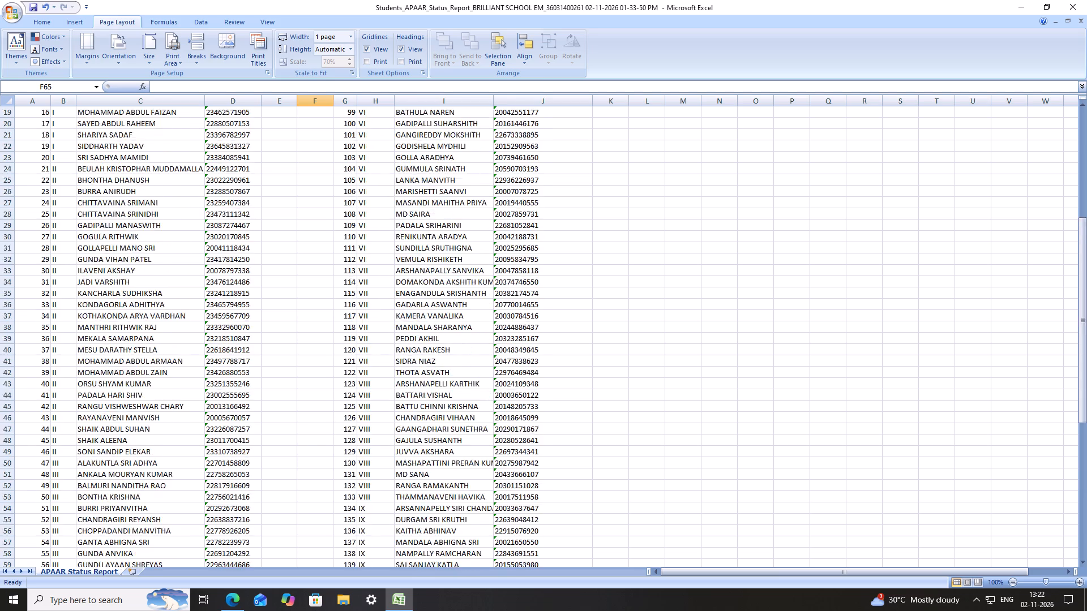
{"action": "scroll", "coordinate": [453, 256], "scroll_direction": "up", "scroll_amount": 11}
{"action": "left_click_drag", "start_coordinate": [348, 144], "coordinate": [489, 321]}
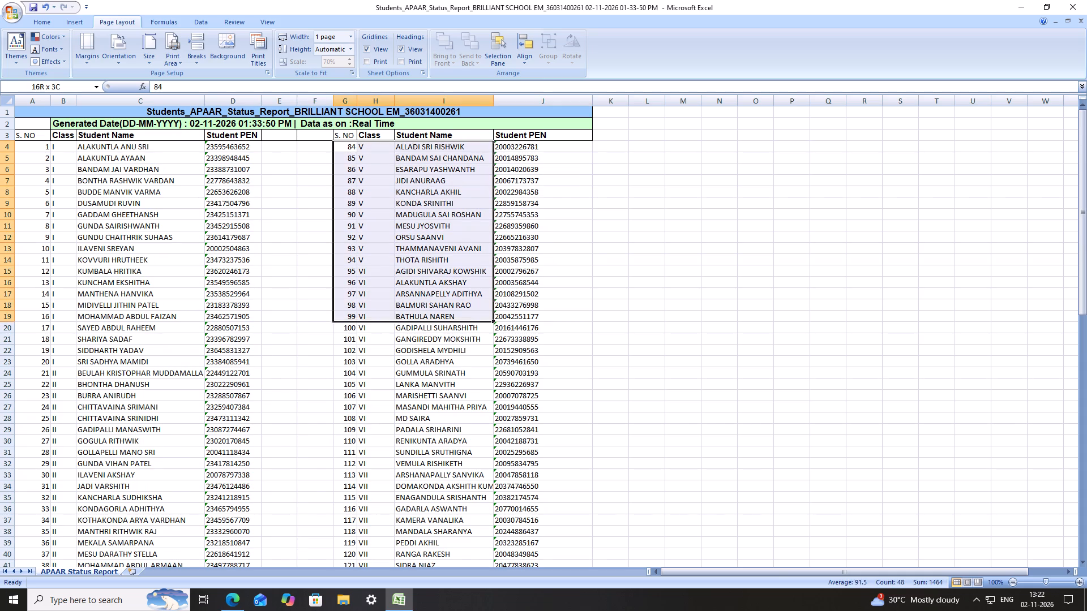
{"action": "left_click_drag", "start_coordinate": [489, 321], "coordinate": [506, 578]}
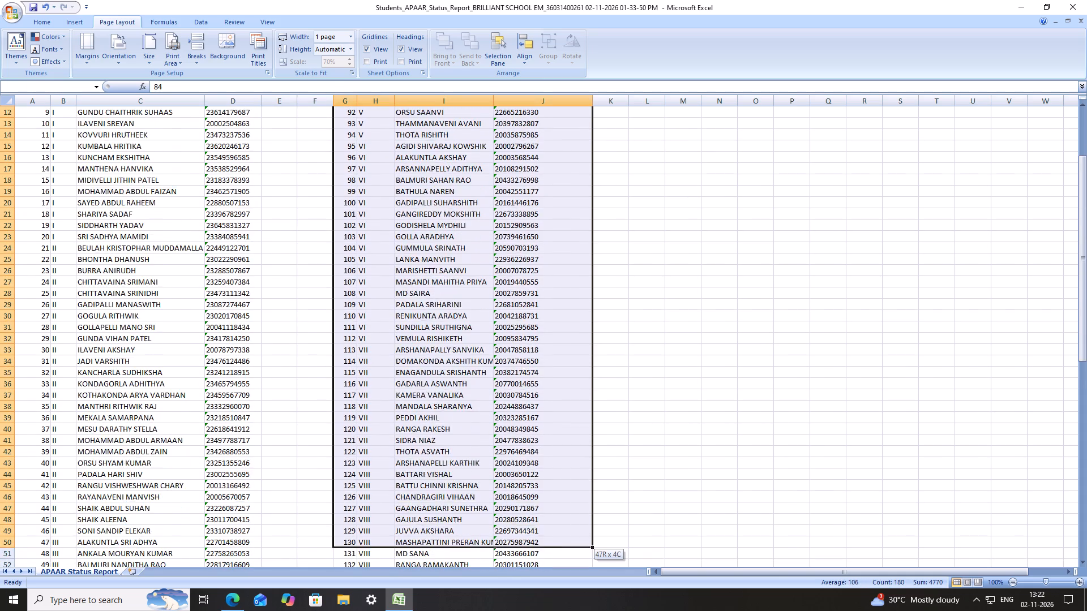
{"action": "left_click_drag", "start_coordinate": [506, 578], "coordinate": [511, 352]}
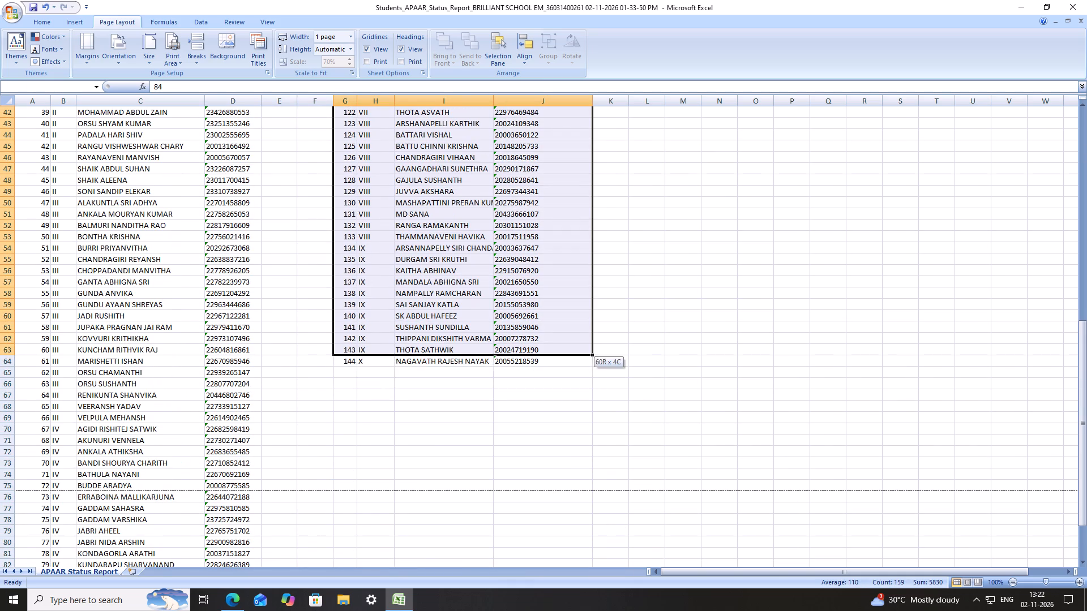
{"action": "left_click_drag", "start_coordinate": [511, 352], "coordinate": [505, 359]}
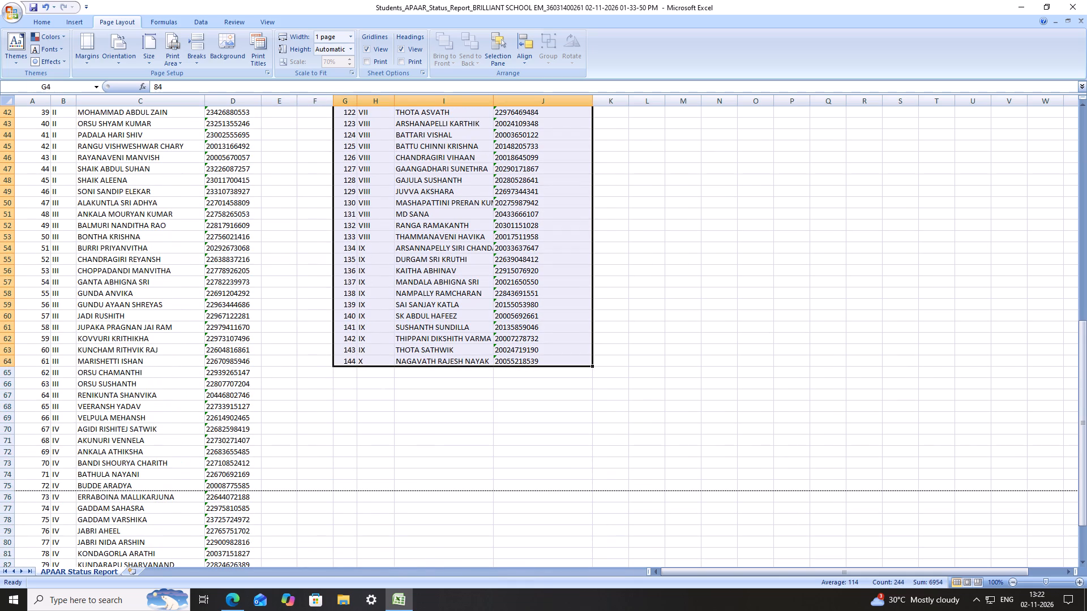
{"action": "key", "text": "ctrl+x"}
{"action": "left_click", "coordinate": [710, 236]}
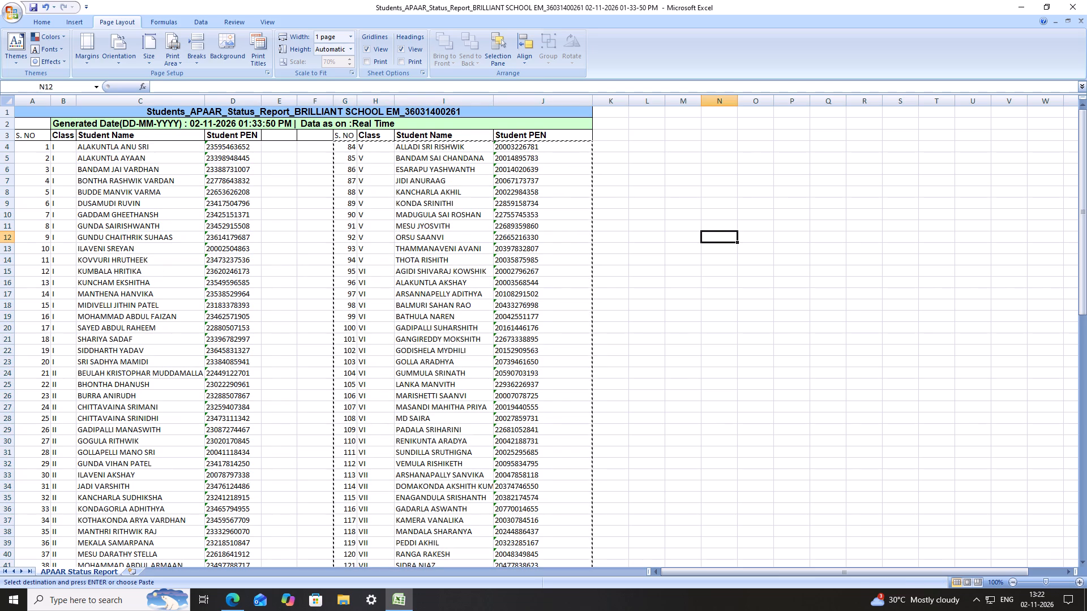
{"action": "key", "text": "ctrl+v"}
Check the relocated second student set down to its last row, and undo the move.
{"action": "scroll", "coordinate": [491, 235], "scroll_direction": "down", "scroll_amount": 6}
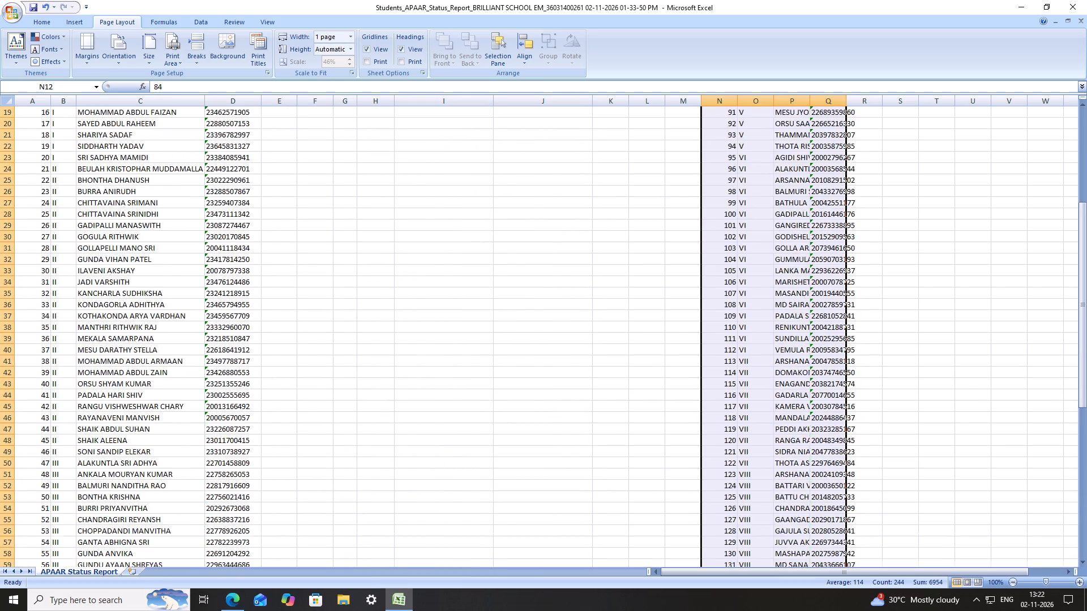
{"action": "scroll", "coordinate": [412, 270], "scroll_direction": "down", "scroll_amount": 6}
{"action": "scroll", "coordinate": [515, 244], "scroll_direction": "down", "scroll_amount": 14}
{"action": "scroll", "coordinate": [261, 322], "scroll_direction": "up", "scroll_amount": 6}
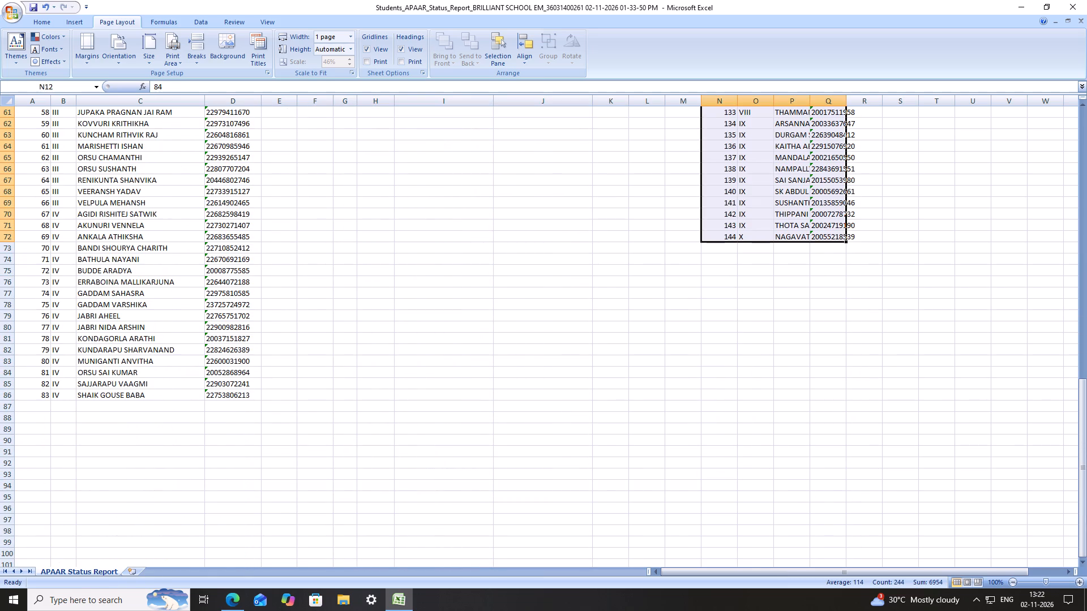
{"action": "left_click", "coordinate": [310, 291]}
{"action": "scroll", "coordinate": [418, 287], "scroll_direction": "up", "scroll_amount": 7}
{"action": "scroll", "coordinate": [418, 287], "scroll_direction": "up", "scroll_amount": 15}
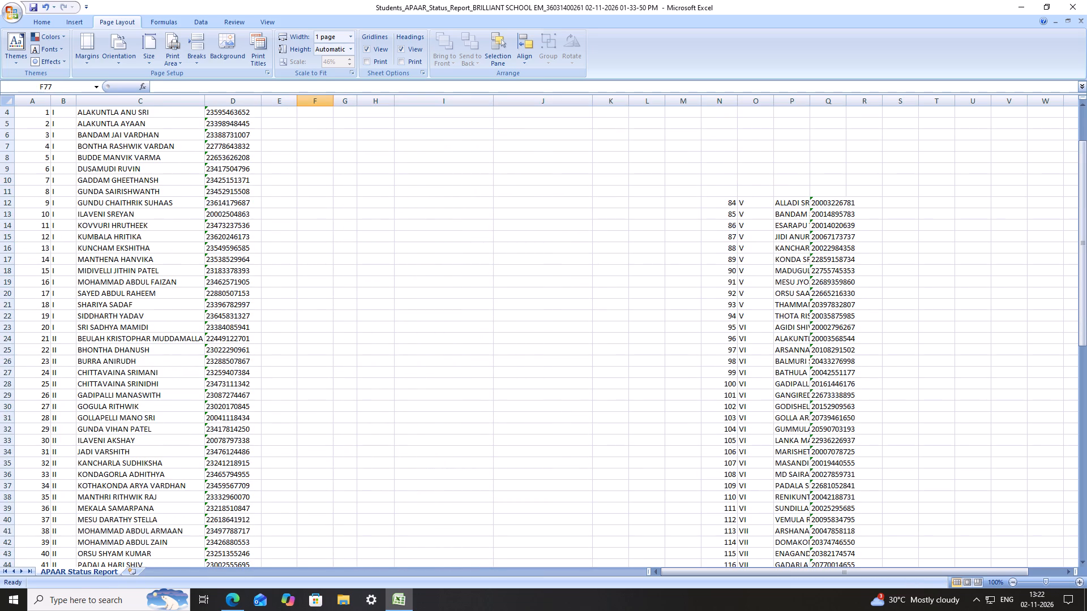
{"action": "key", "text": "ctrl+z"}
Move the first set's rows past the page break, serial numbers 73 to 83, to a block starting at cell I83.
{"action": "scroll", "coordinate": [420, 287], "scroll_direction": "down", "scroll_amount": 8}
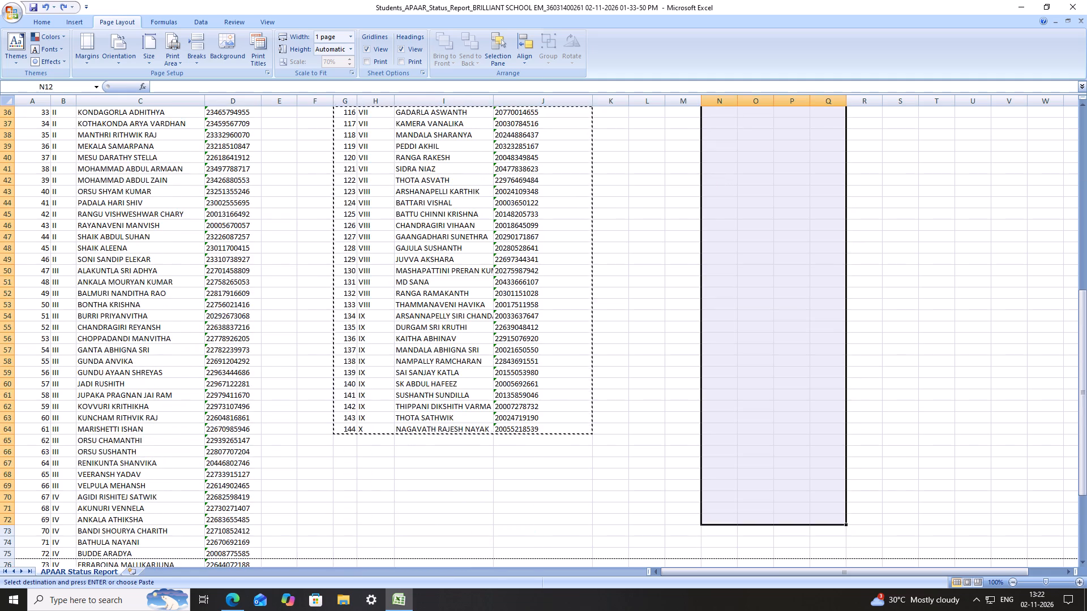
{"action": "scroll", "coordinate": [420, 287], "scroll_direction": "down", "scroll_amount": 7}
{"action": "left_click", "coordinate": [294, 318]}
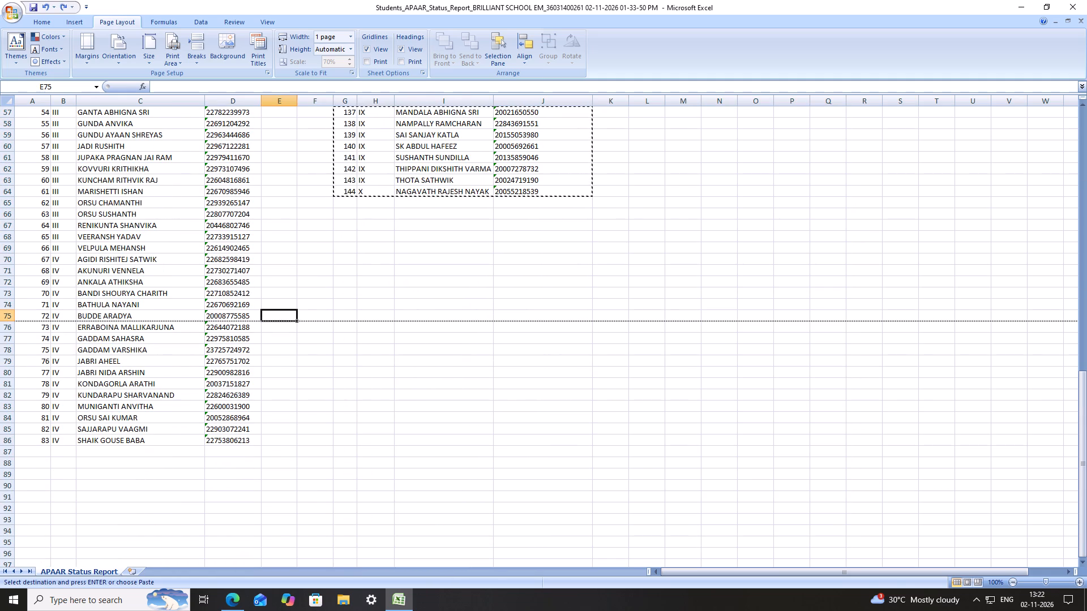
{"action": "left_click_drag", "start_coordinate": [40, 326], "coordinate": [239, 437]}
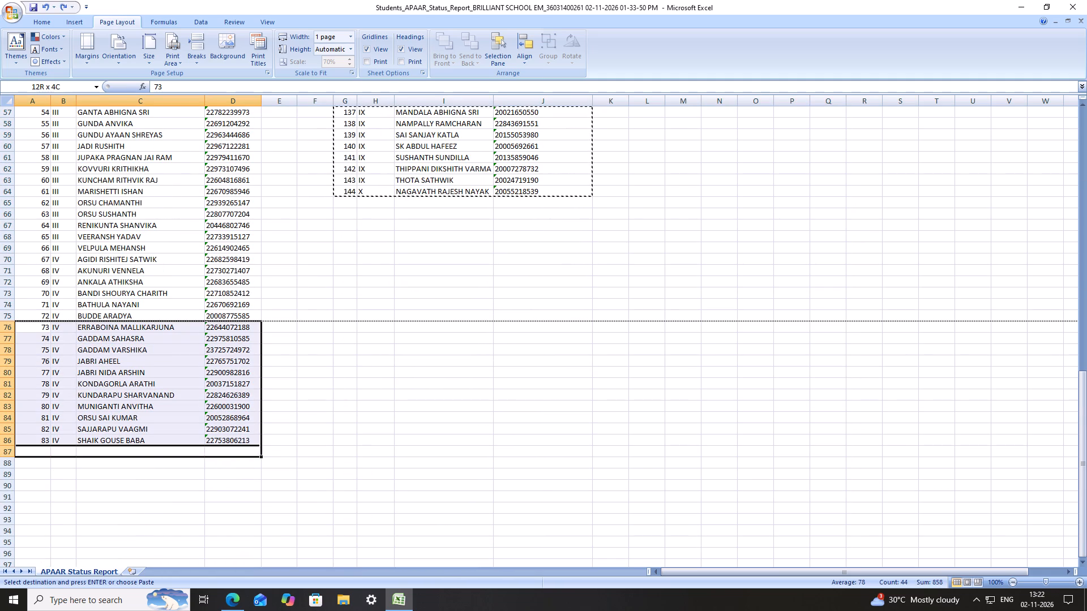
{"action": "left_click_drag", "start_coordinate": [239, 437], "coordinate": [240, 437]}
{"action": "key", "text": "ctrl+x"}
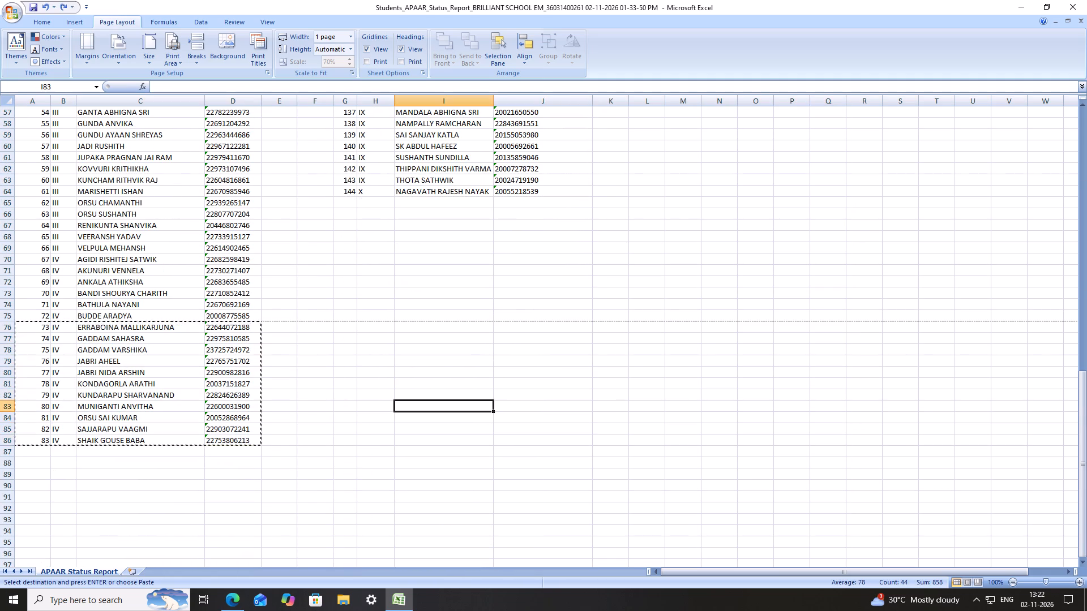
{"action": "left_click", "coordinate": [460, 404]}
{"action": "key", "text": "ctrl+v"}
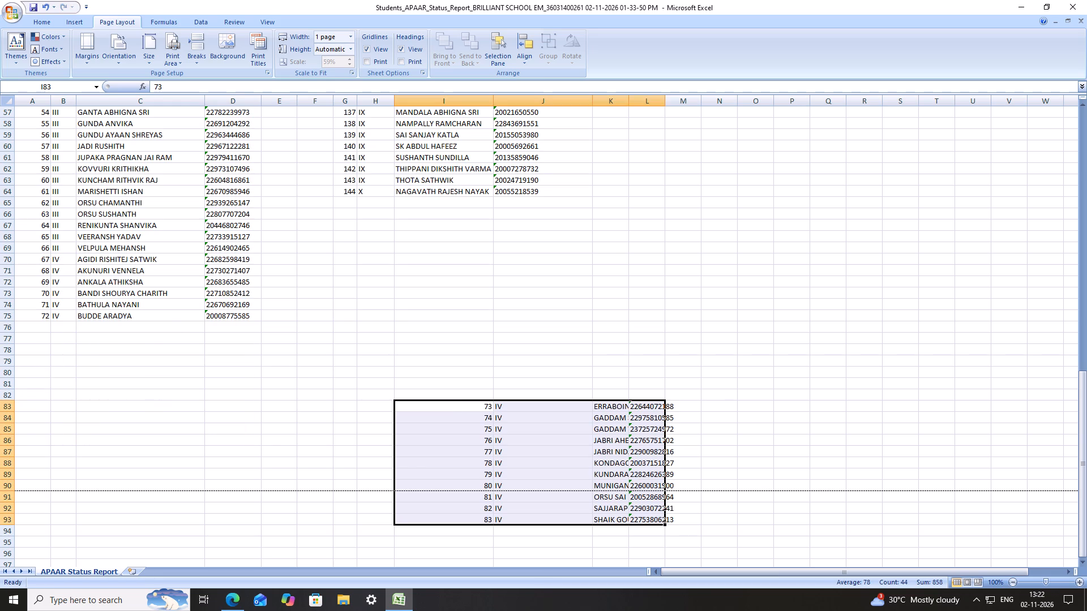
Move the second student set, serial numbers 84 to 144 in G4:J64, to a block starting at cell P11.
{"action": "scroll", "coordinate": [497, 336], "scroll_direction": "up", "scroll_amount": 8}
{"action": "scroll", "coordinate": [496, 332], "scroll_direction": "up", "scroll_amount": 19}
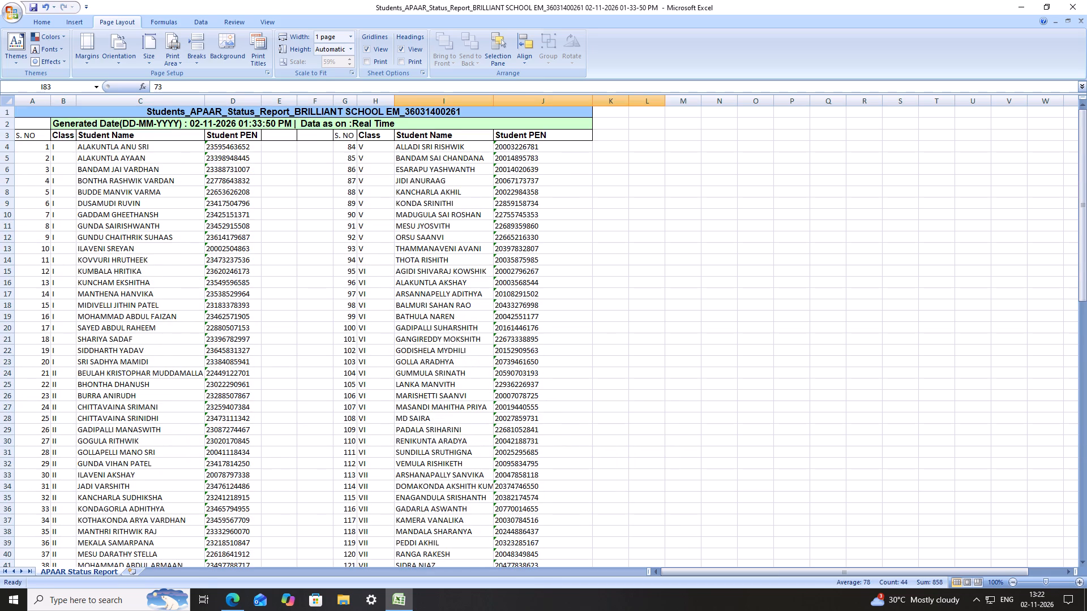
{"action": "left_click", "coordinate": [354, 149]}
{"action": "scroll", "coordinate": [427, 239], "scroll_direction": "down", "scroll_amount": 15}
{"action": "left_click", "coordinate": [518, 311], "text": "shift"}
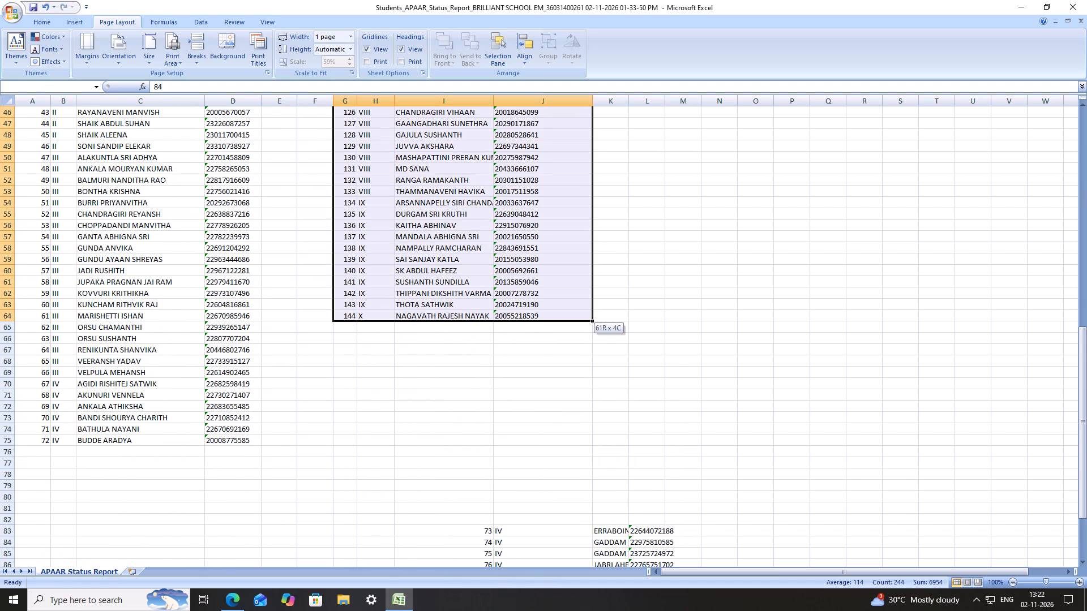
{"action": "key", "text": "ctrl+x"}
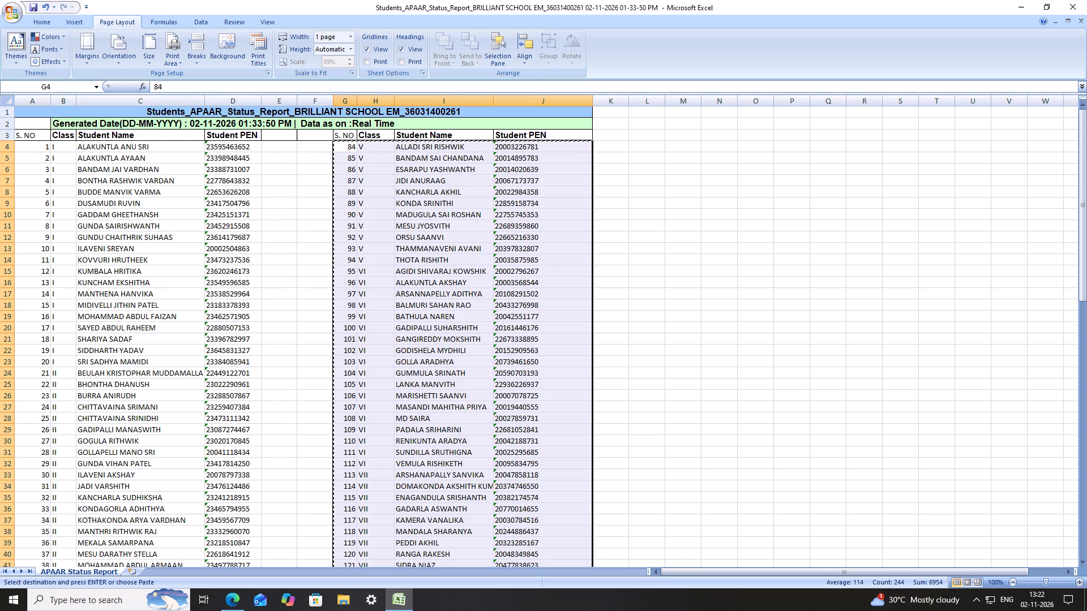
{"action": "left_click", "coordinate": [772, 227]}
{"action": "left_click", "coordinate": [803, 231]}
{"action": "key", "text": "ctrl+v"}
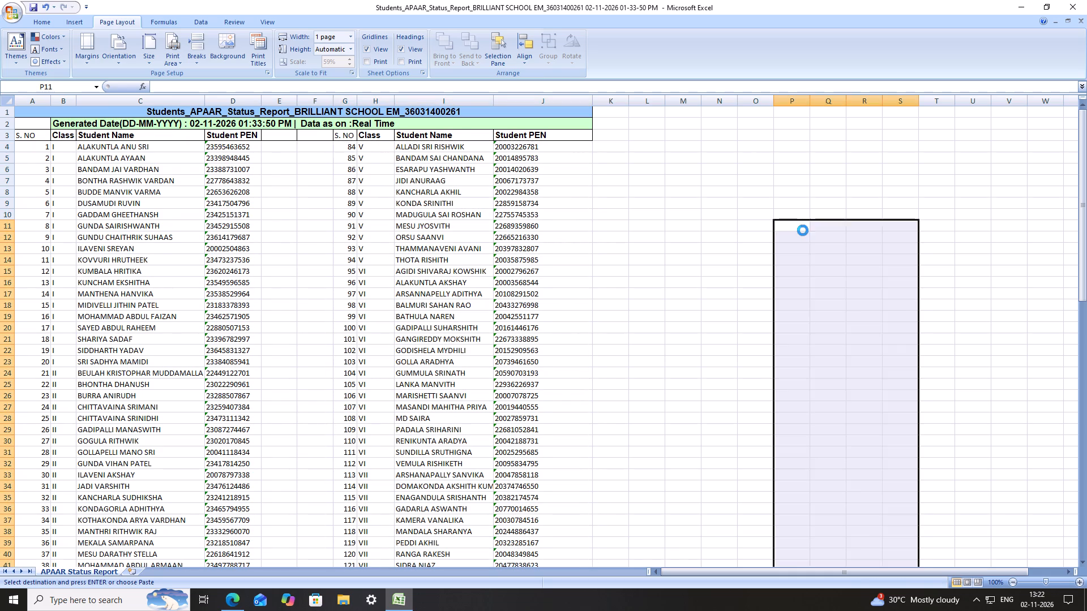
Move the rows with serial numbers 73 to 83 from I83 to the top of the second set, starting at cell G4.
{"action": "scroll", "coordinate": [758, 256], "scroll_direction": "down", "scroll_amount": 7}
{"action": "scroll", "coordinate": [702, 288], "scroll_direction": "down", "scroll_amount": 13}
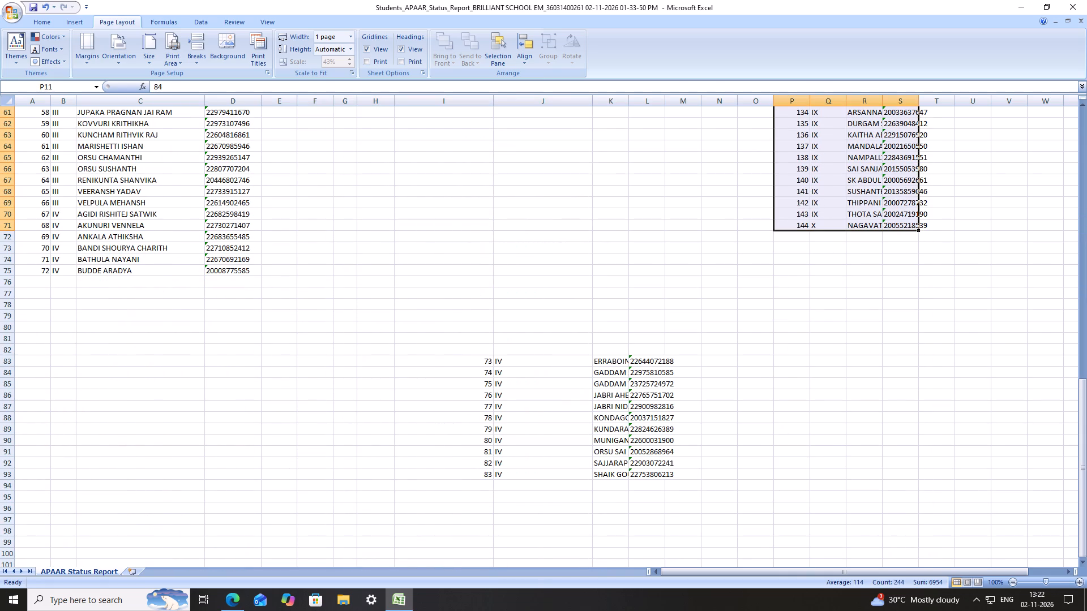
{"action": "left_click_drag", "start_coordinate": [481, 362], "coordinate": [673, 475]}
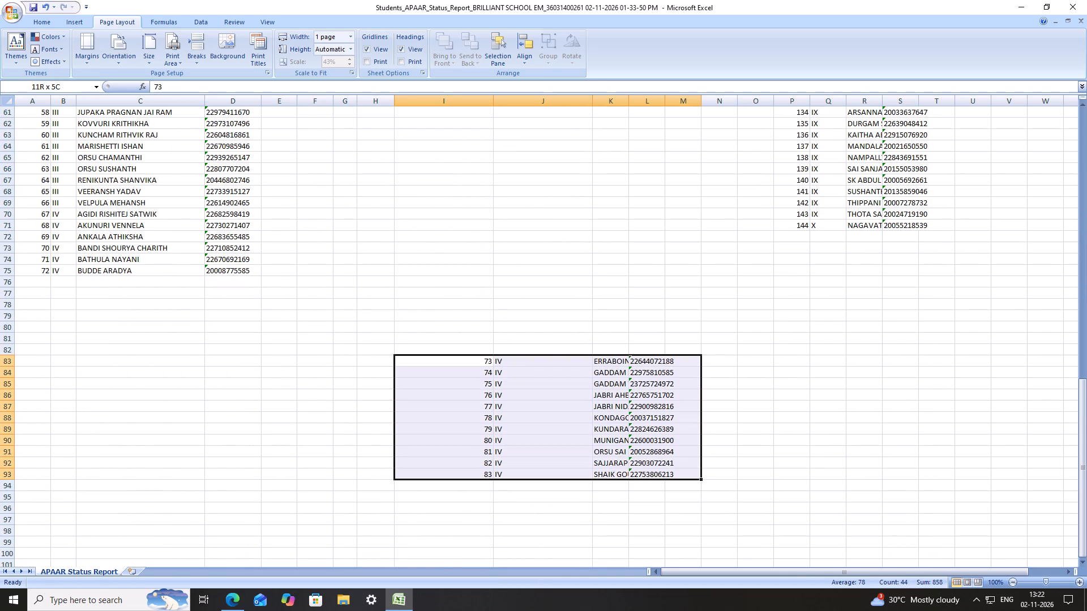
{"action": "left_click_drag", "start_coordinate": [673, 475], "coordinate": [673, 475]}
{"action": "key", "text": "ctrl+x"}
{"action": "scroll", "coordinate": [541, 291], "scroll_direction": "up", "scroll_amount": 20}
{"action": "scroll", "coordinate": [541, 291], "scroll_direction": "up", "scroll_amount": 9}
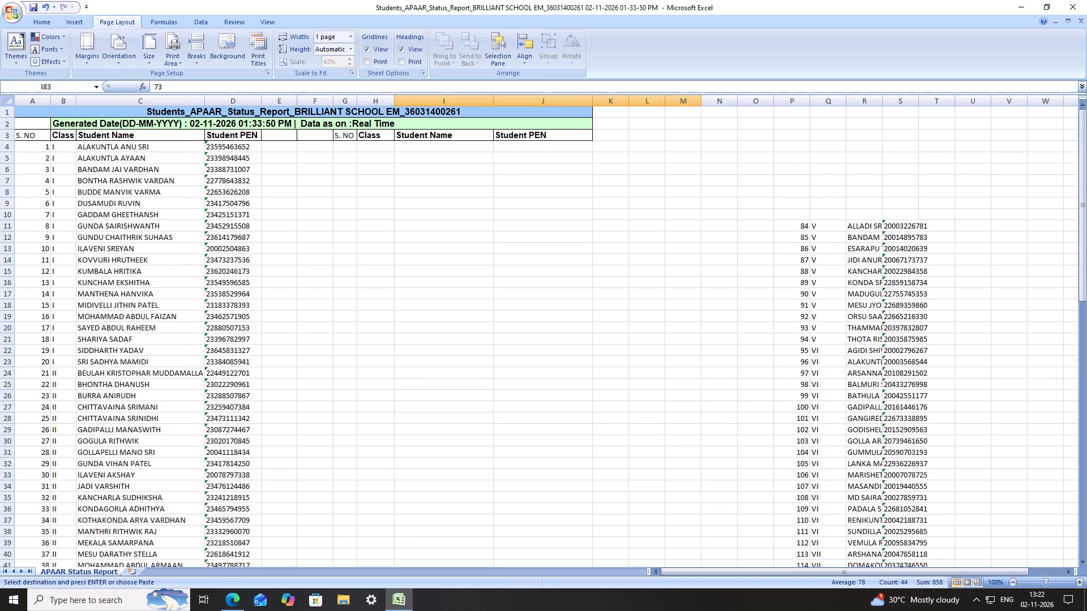
{"action": "left_click", "coordinate": [351, 145]}
{"action": "key", "text": "ctrl+v"}
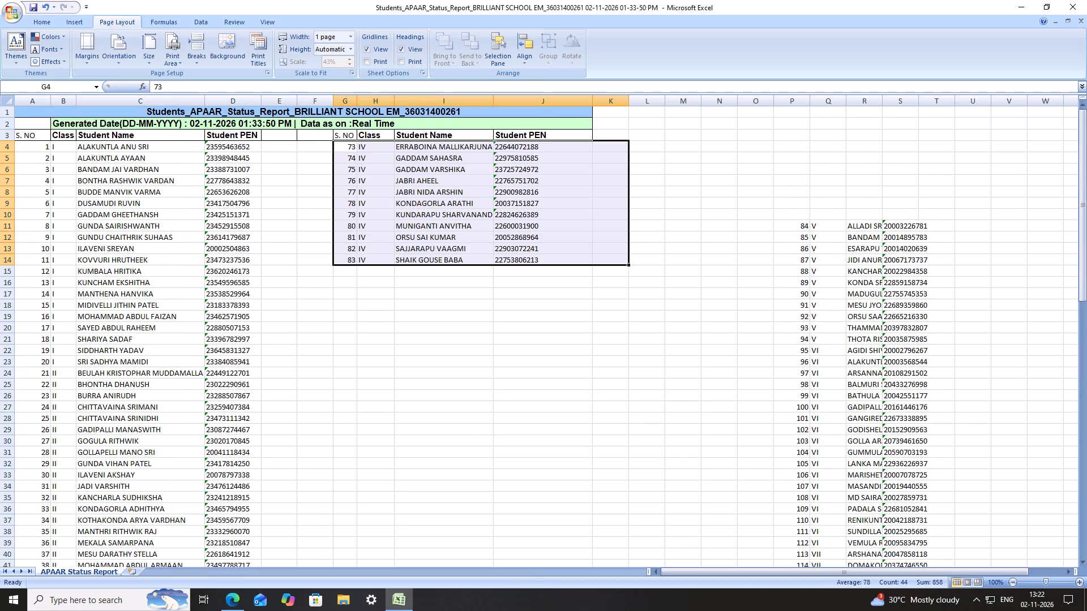
{"action": "left_click", "coordinate": [572, 315]}
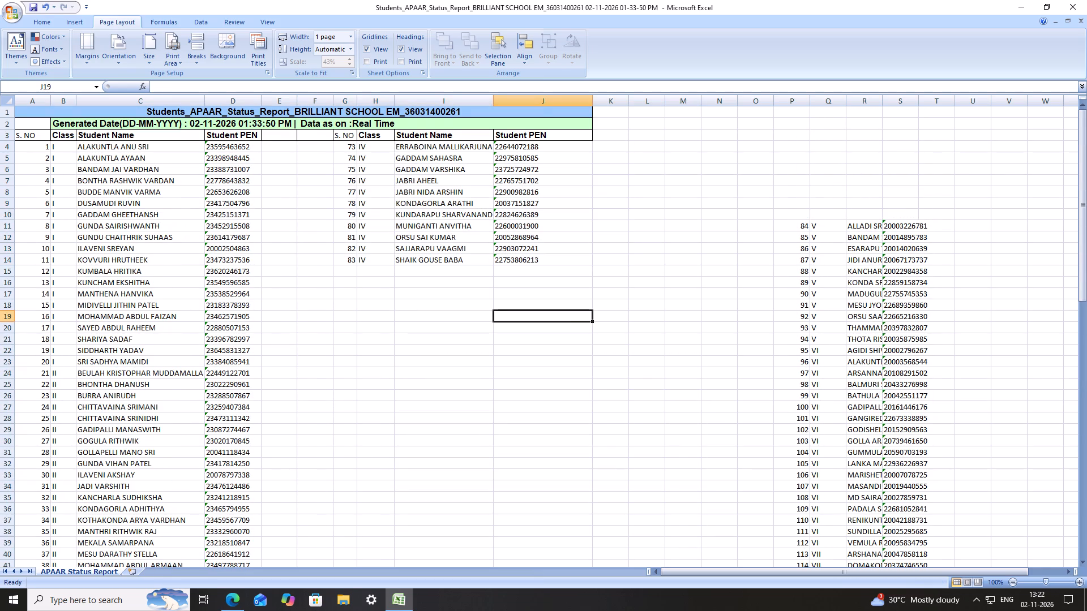
Move the block with serial numbers 84 to 144 from P11 to directly below serial number 83, starting at cell G15.
{"action": "left_click", "coordinate": [805, 229]}
{"action": "scroll", "coordinate": [844, 288], "scroll_direction": "down", "scroll_amount": 15}
{"action": "scroll", "coordinate": [885, 324], "scroll_direction": "down", "scroll_amount": 2}
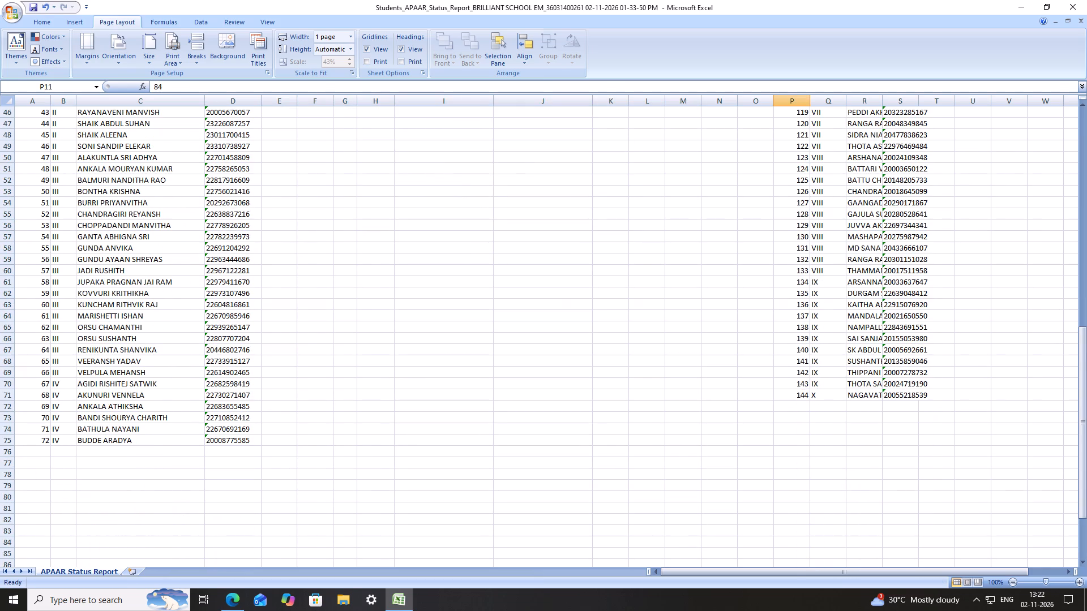
{"action": "left_click", "coordinate": [916, 393], "text": "shift"}
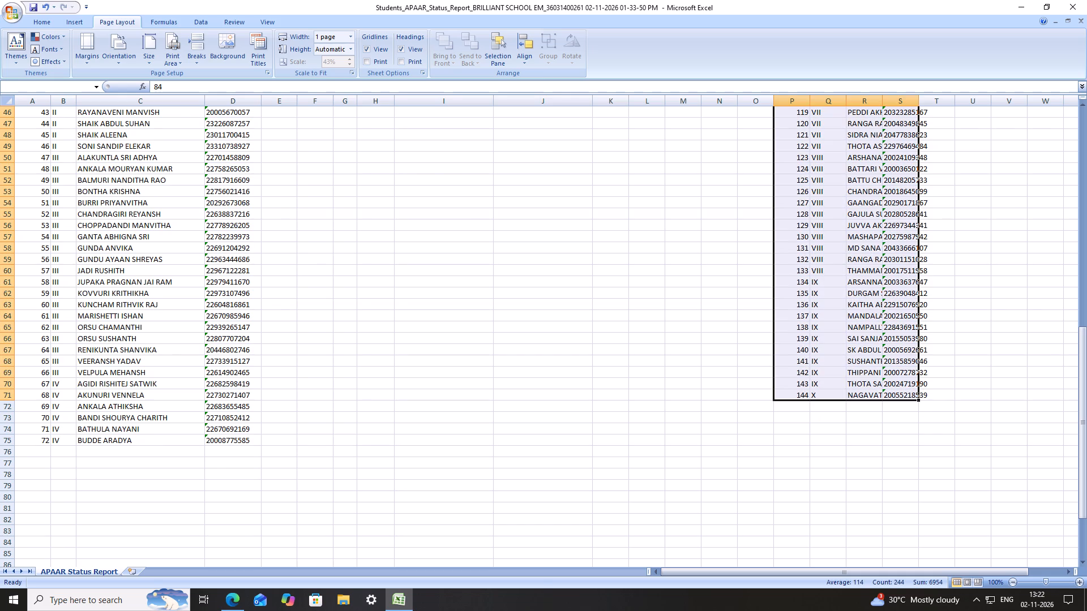
{"action": "key", "text": "ctrl+x"}
{"action": "scroll", "coordinate": [630, 296], "scroll_direction": "up", "scroll_amount": 1}
{"action": "left_click", "coordinate": [345, 266]}
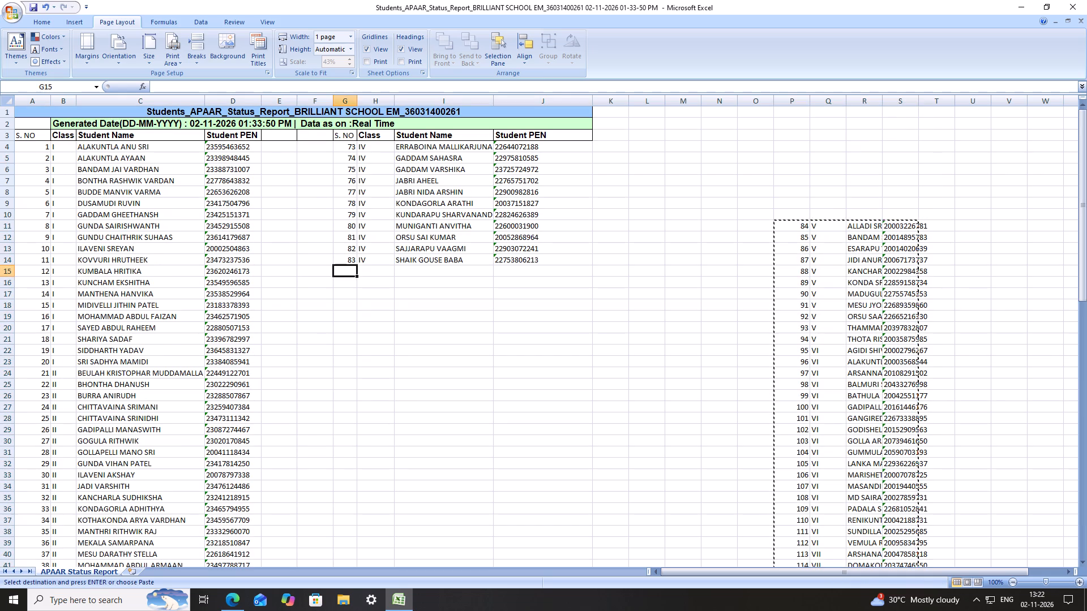
{"action": "key", "text": "ctrl+v"}
{"action": "left_click", "coordinate": [643, 308]}
Check both rebalanced sets down to their last rows against the page break, and save the workbook.
{"action": "scroll", "coordinate": [643, 308], "scroll_direction": "down", "scroll_amount": 7}
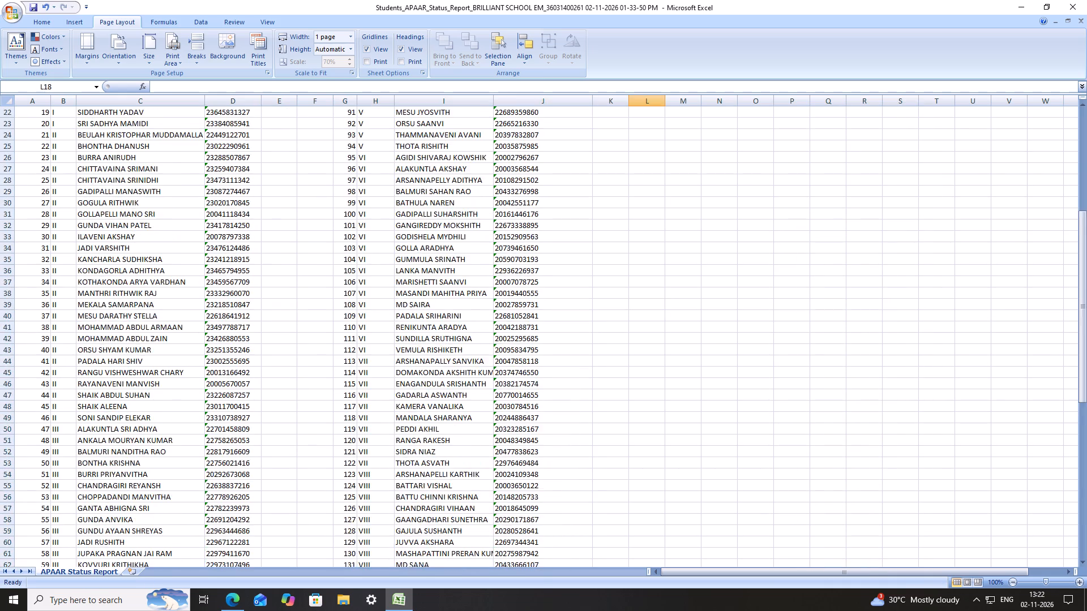
{"action": "scroll", "coordinate": [642, 308], "scroll_direction": "down", "scroll_amount": 13}
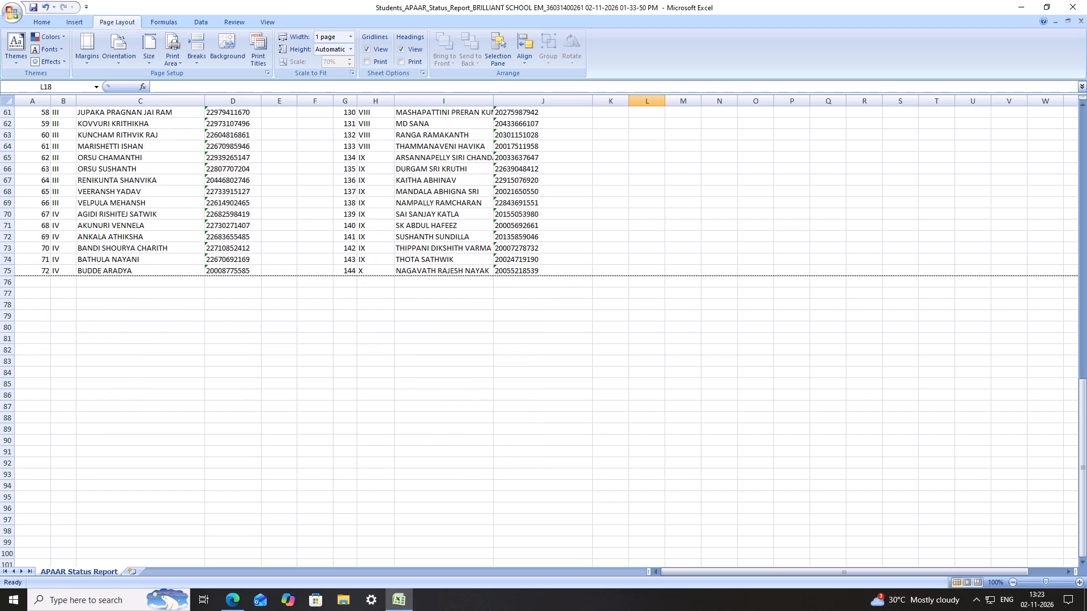
{"action": "scroll", "coordinate": [582, 323], "scroll_direction": "down", "scroll_amount": 14}
{"action": "scroll", "coordinate": [583, 324], "scroll_direction": "up", "scroll_amount": 20}
{"action": "scroll", "coordinate": [583, 324], "scroll_direction": "up", "scroll_amount": 11}
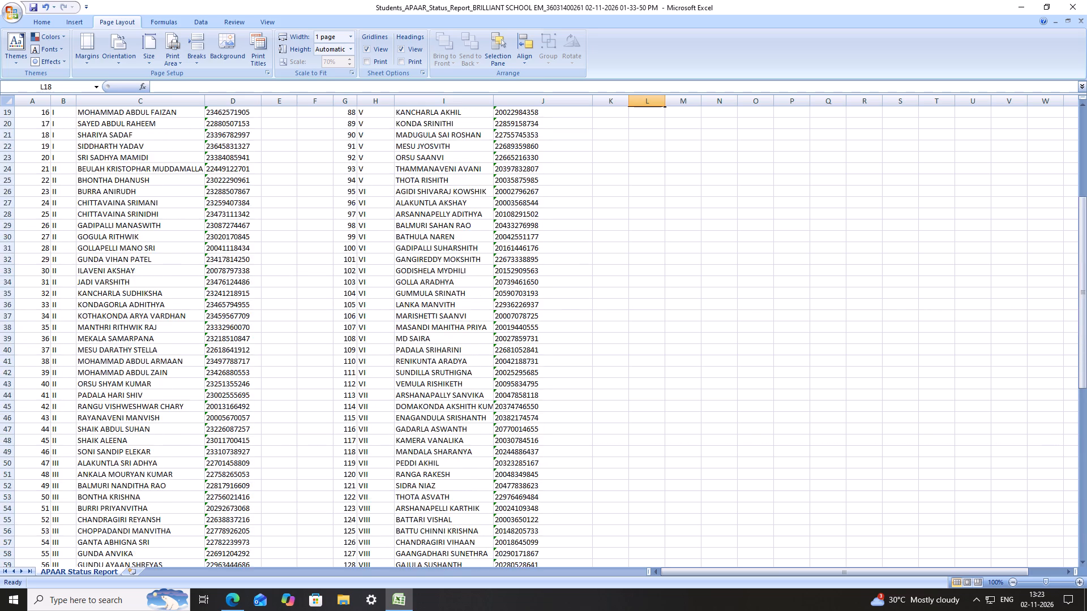
{"action": "scroll", "coordinate": [584, 321], "scroll_direction": "up", "scroll_amount": 11}
{"action": "left_click", "coordinate": [634, 200]}
{"action": "key", "text": "ctrl+s"}
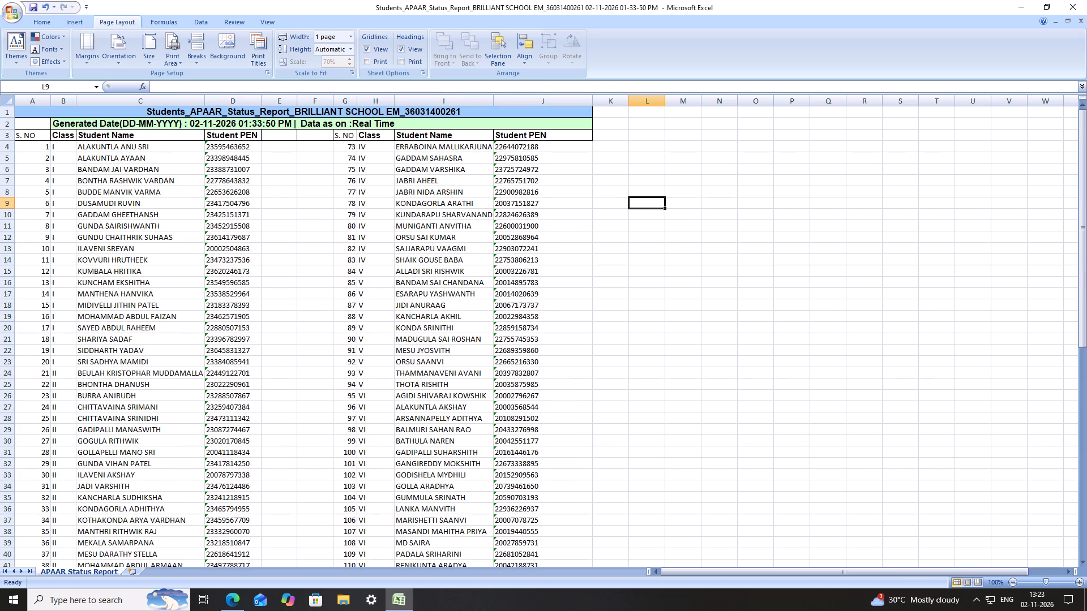
Preview the printed report, examining the whole page and its upper rows up close, and close the preview.
{"action": "left_click", "coordinate": [639, 195]}
{"action": "left_click", "coordinate": [0, 0]}
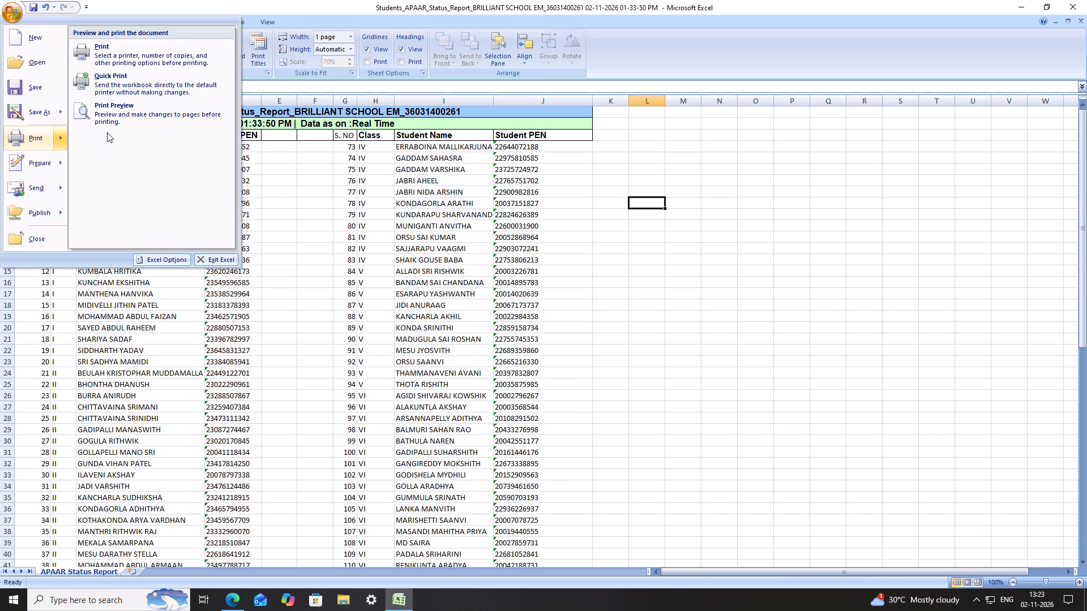
{"action": "left_click", "coordinate": [122, 126]}
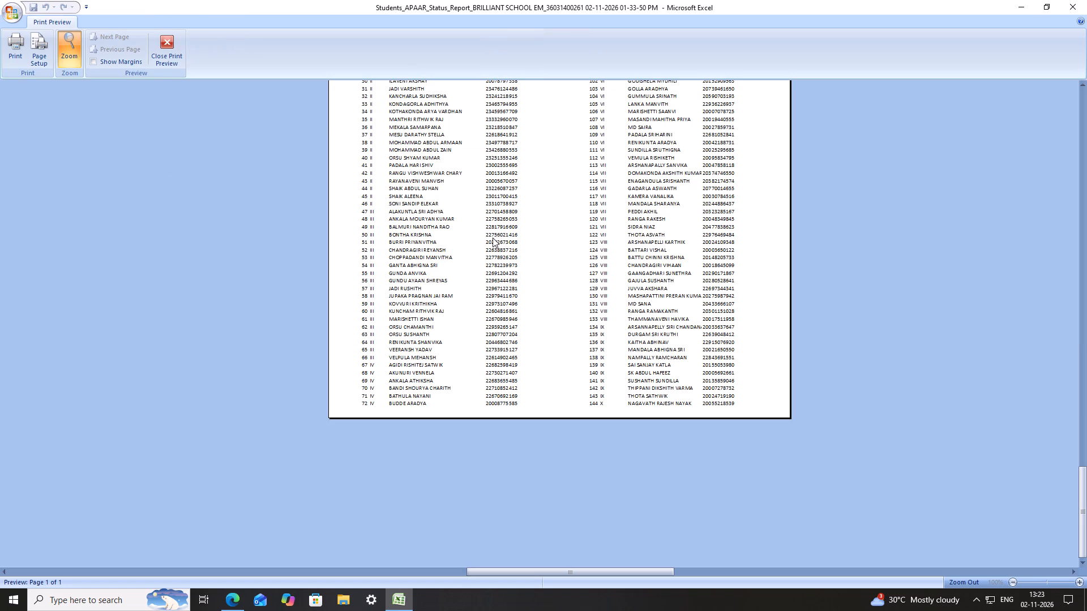
{"action": "left_click", "coordinate": [573, 223]}
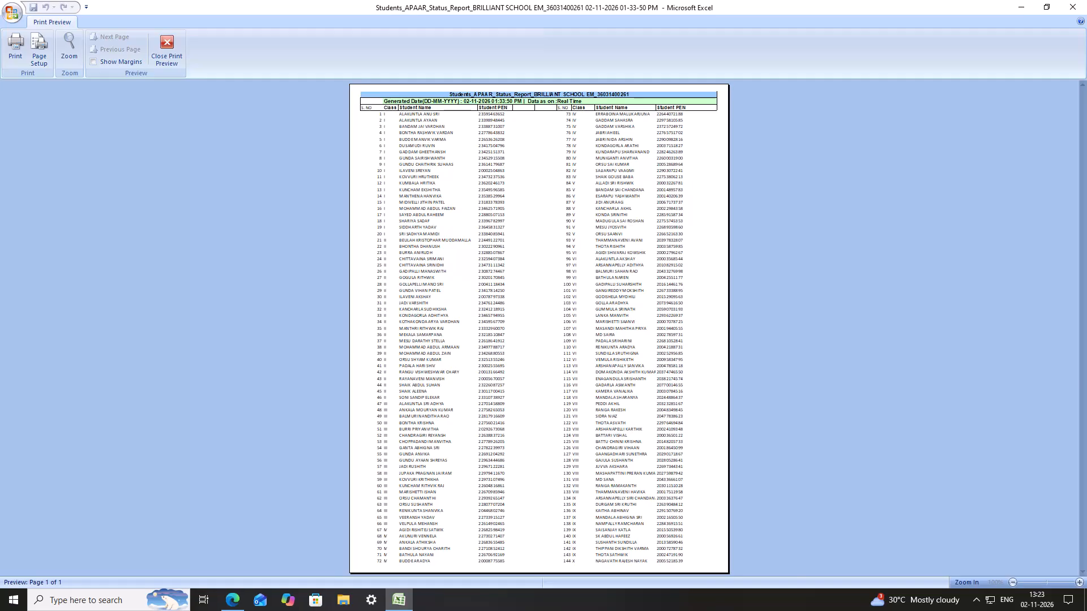
{"action": "left_click", "coordinate": [673, 138]}
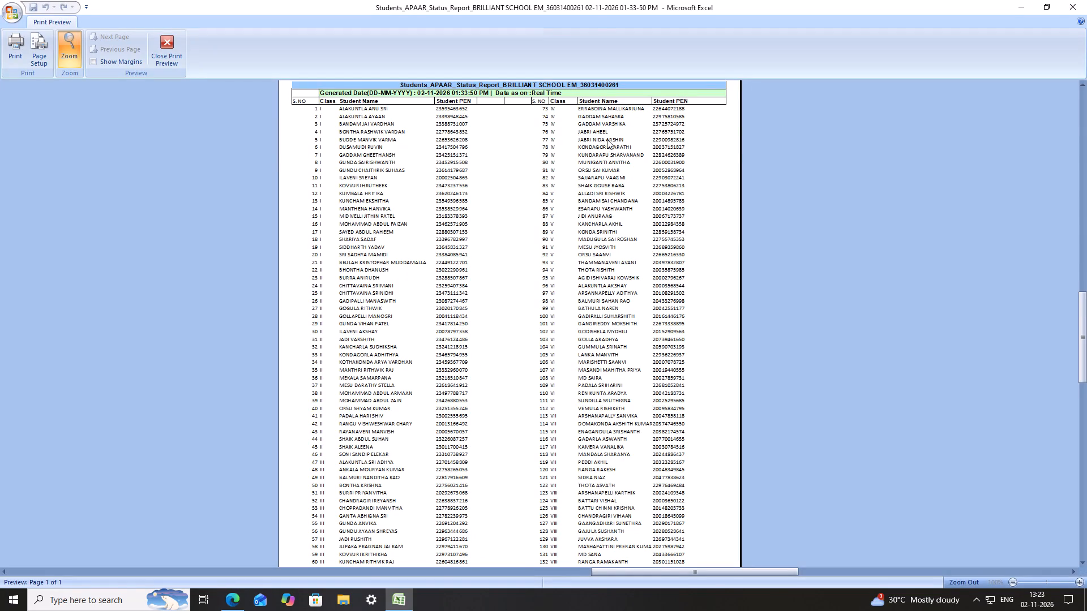
{"action": "scroll", "coordinate": [598, 139], "scroll_direction": "up", "scroll_amount": 3}
{"action": "left_click", "coordinate": [191, 47]}
{"action": "left_click", "coordinate": [174, 46]}
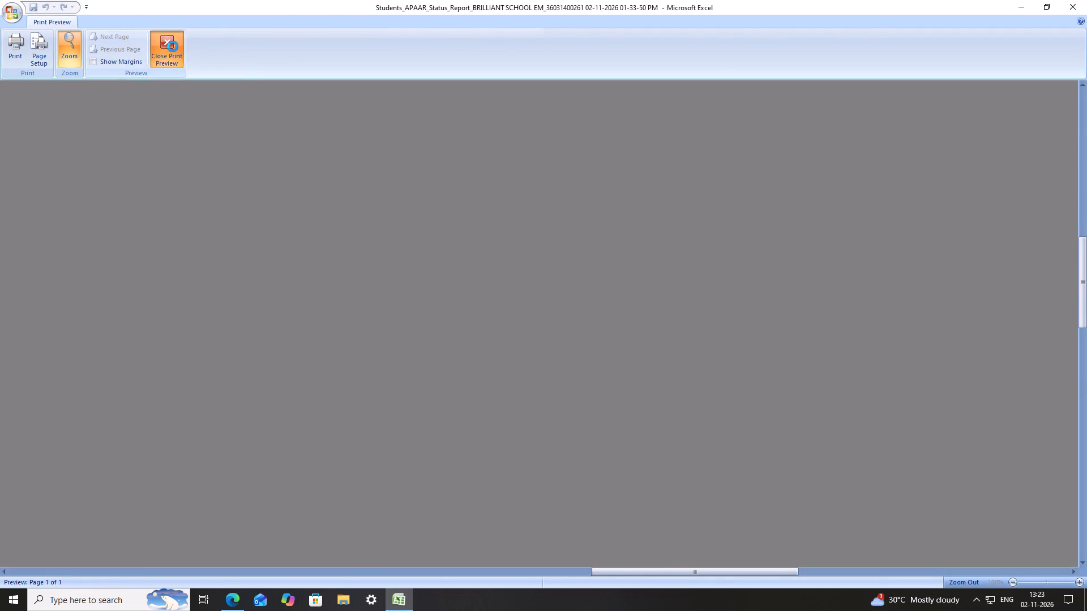
Apply all borders to the whole two-set student table, from the header row A3:J3 down to row 75.
{"action": "left_click", "coordinate": [31, 138]}
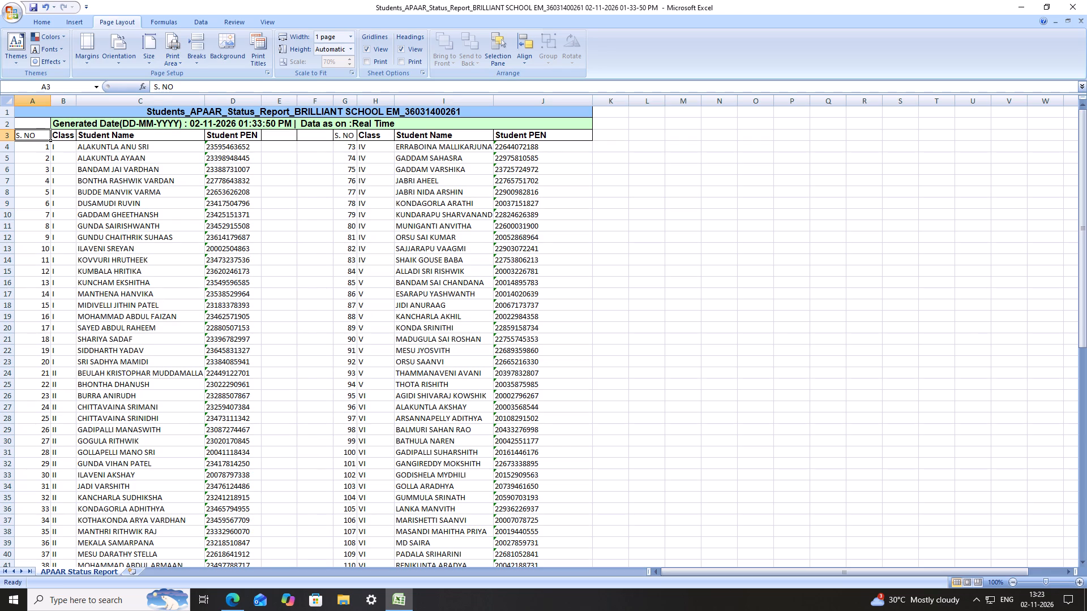
{"action": "key", "text": "shift+Right"}
{"action": "key", "text": "shift+Right"}
{"action": "key", "text": "shift+Right"}
{"action": "key", "text": "shift+Right"}
{"action": "key", "text": "shift+Right"}
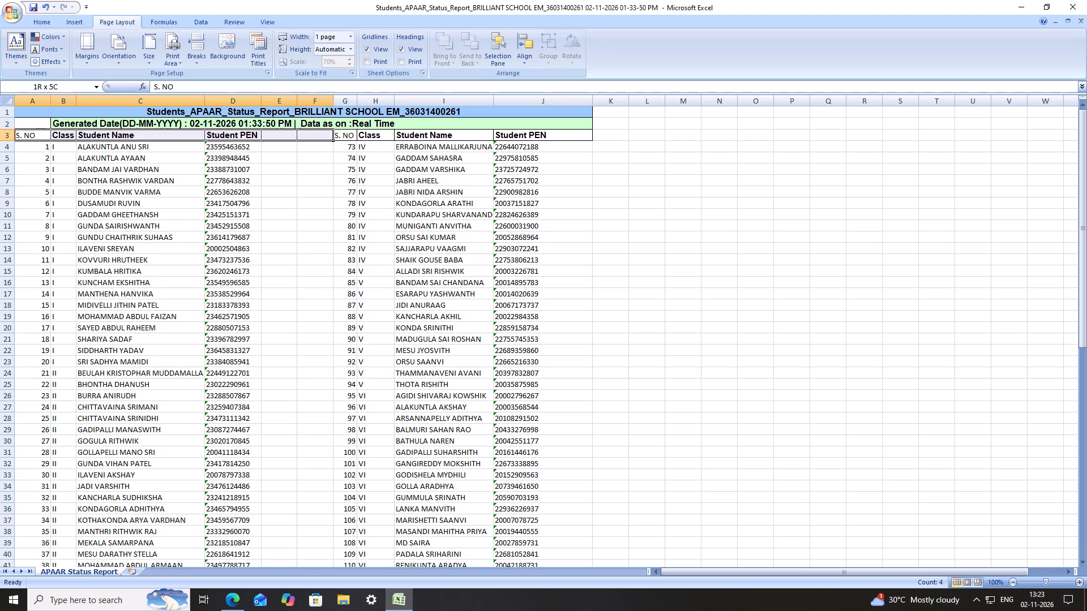
{"action": "key", "text": "shift+Right"}
{"action": "key", "text": "shift+Right"}
{"action": "key", "text": "shift+Right"}
{"action": "key", "text": "shift+Right"}
{"action": "key", "text": "shift+Right"}
{"action": "key", "text": "shift+Left"}
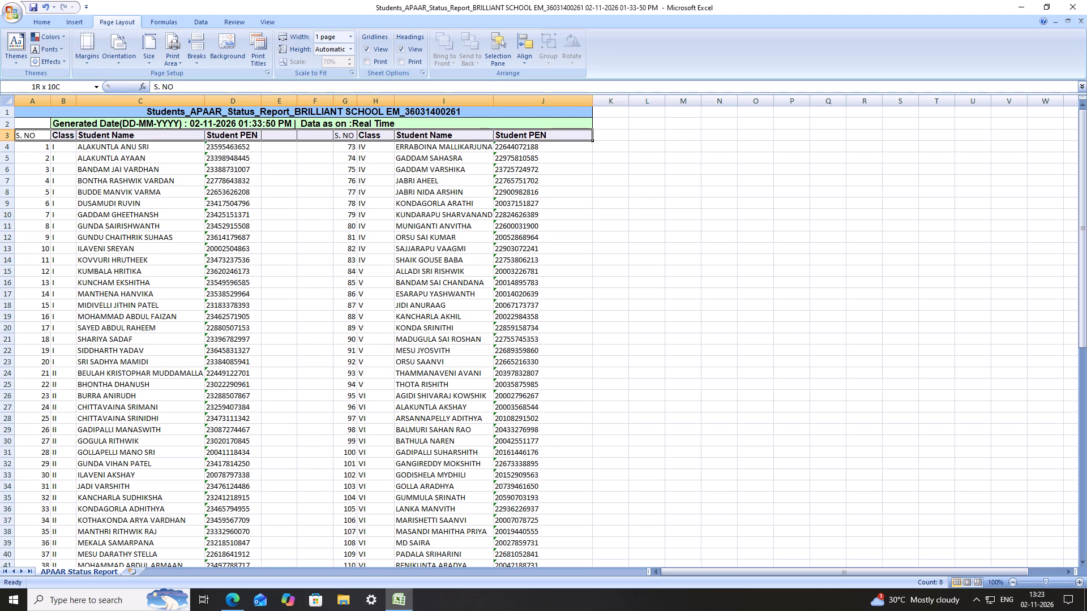
{"action": "key", "text": "ctrl+shift+Down"}
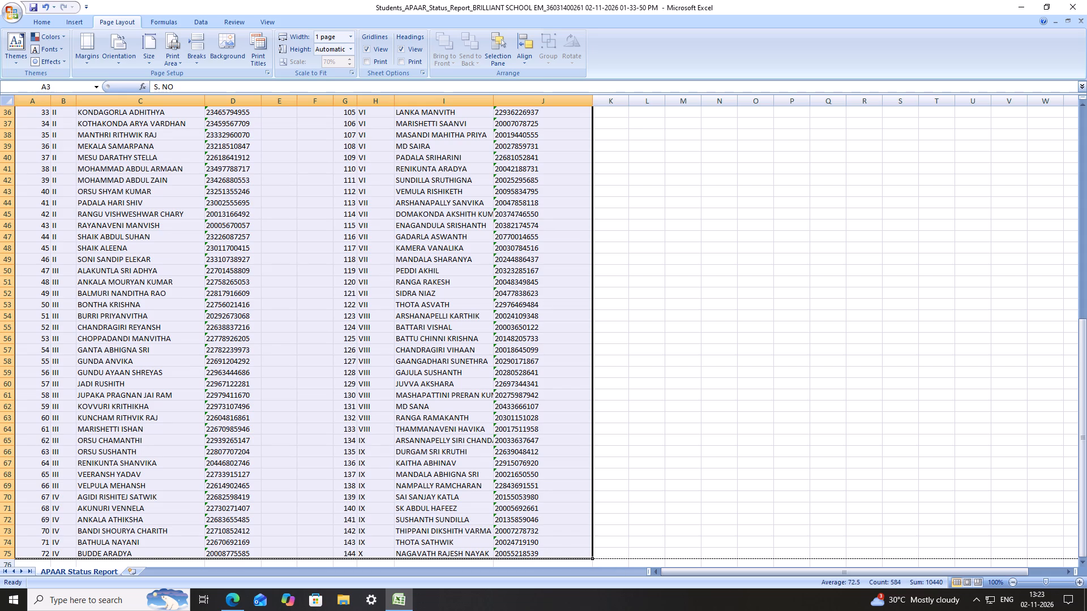
{"action": "left_click", "coordinate": [40, 25]}
{"action": "left_click", "coordinate": [152, 57]}
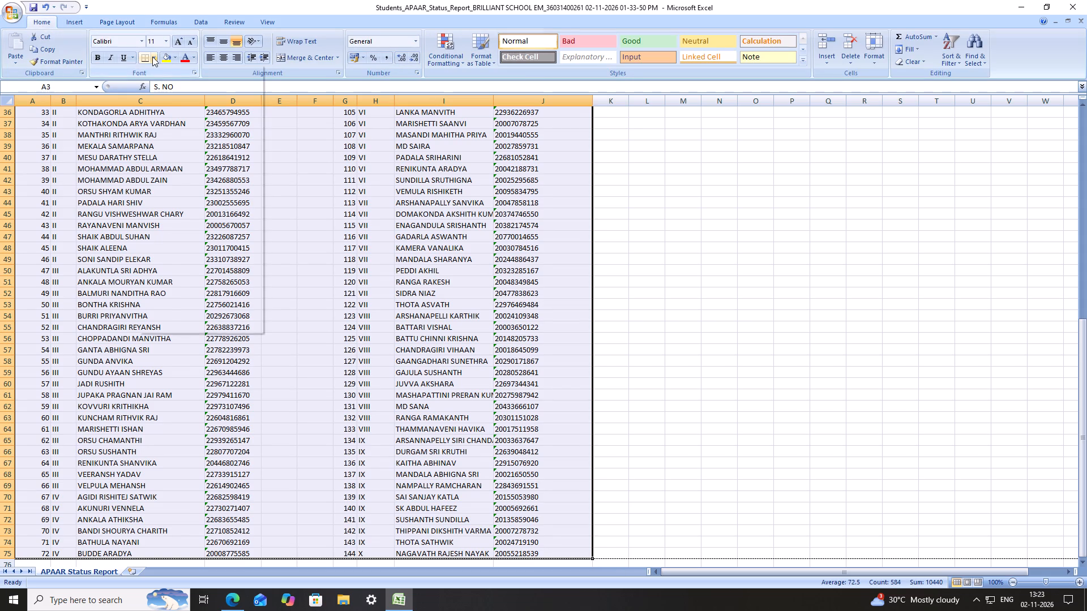
{"action": "left_click", "coordinate": [178, 147]}
{"action": "left_click", "coordinate": [510, 229]}
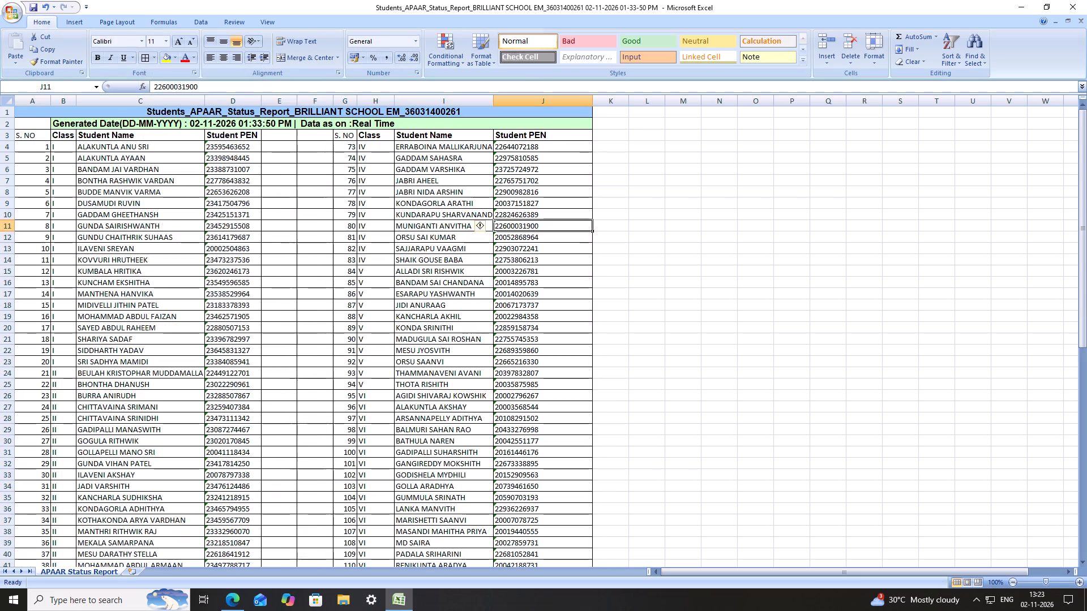
Make the header cells A3:G3 bold, including both S. NO headings, and save the workbook.
{"action": "left_click", "coordinate": [28, 137]}
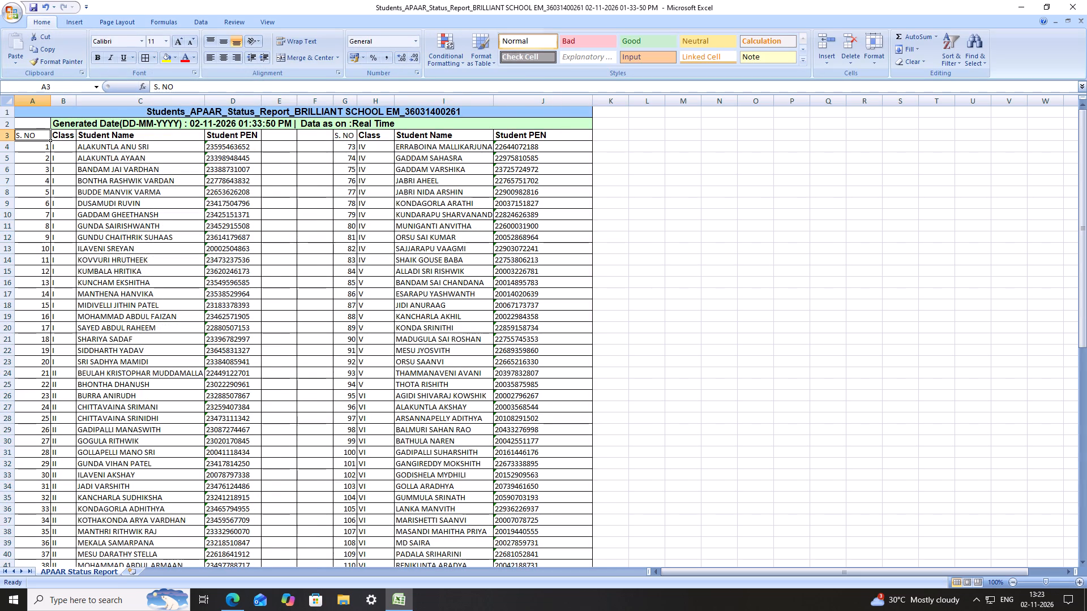
{"action": "left_click", "coordinate": [349, 134], "text": "shift"}
{"action": "left_click", "coordinate": [96, 55]}
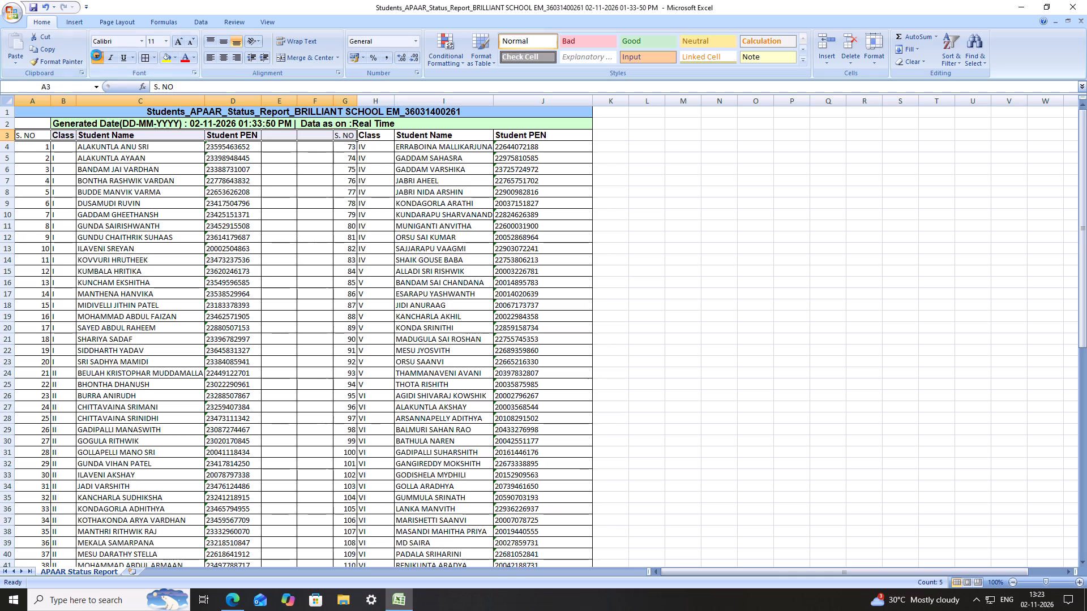
{"action": "left_click", "coordinate": [262, 216]}
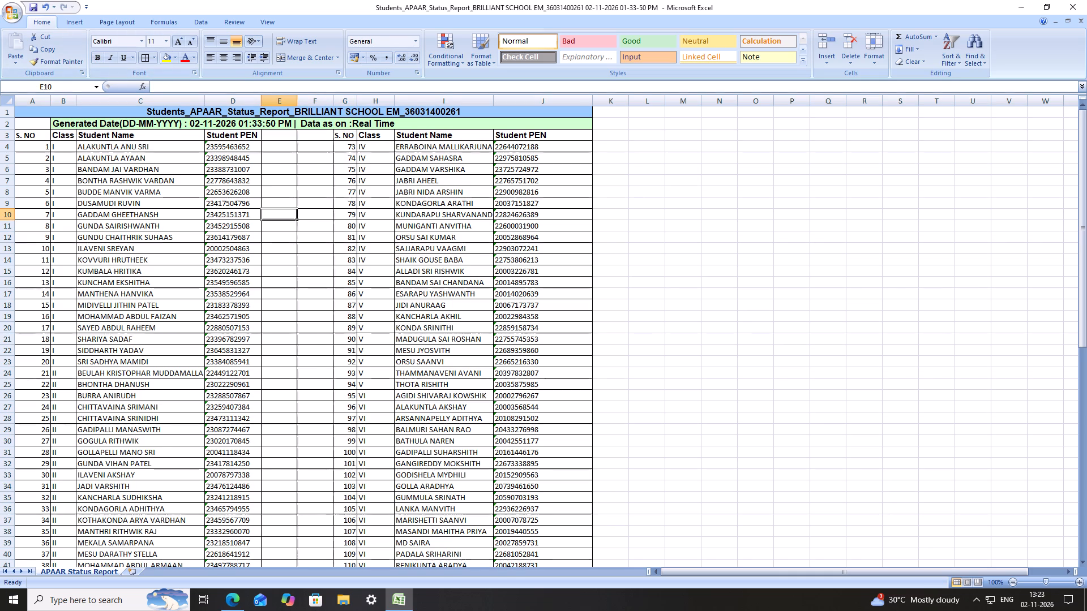
{"action": "key", "text": "ctrl+s"}
{"action": "key", "text": "ctrl+s"}
{"action": "key", "text": "ctrl+s"}
{"action": "left_click", "coordinate": [284, 234]}
Preview the bordered report, examining the full page and its rows down to the bottom edge.
{"action": "left_click", "coordinate": [0, 0]}
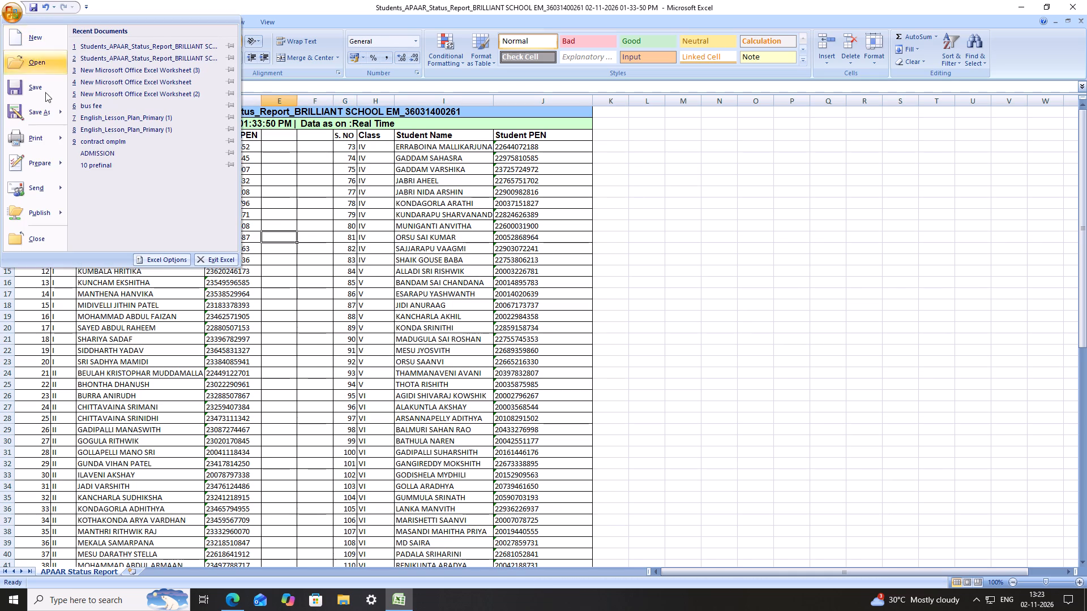
{"action": "left_click", "coordinate": [94, 127]}
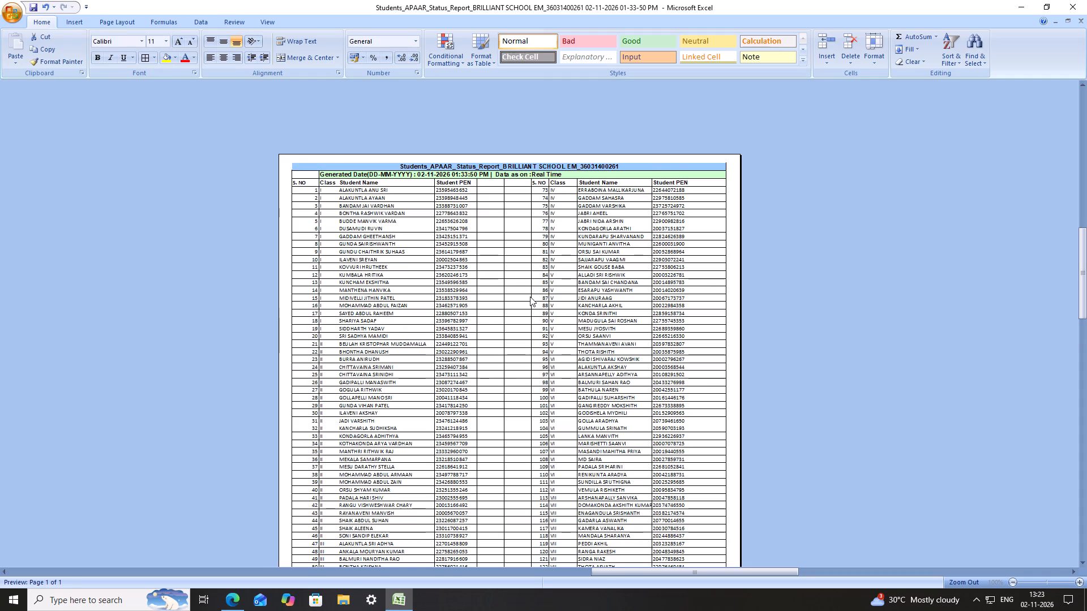
{"action": "scroll", "coordinate": [566, 299], "scroll_direction": "down", "scroll_amount": 13}
{"action": "left_click", "coordinate": [551, 303]}
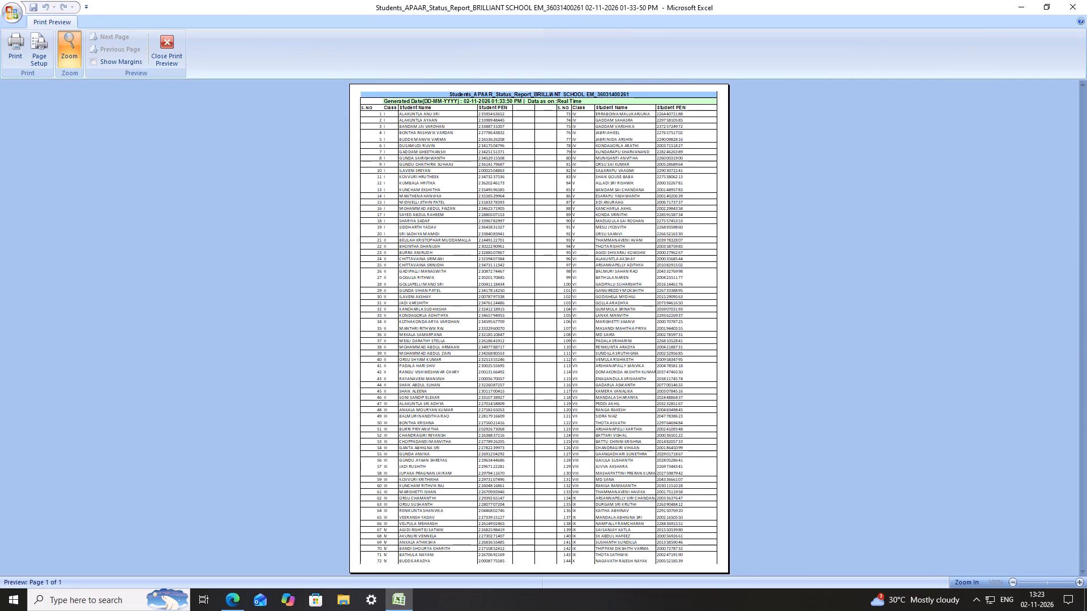
{"action": "left_click", "coordinate": [447, 247]}
{"action": "scroll", "coordinate": [449, 244], "scroll_direction": "down", "scroll_amount": 7}
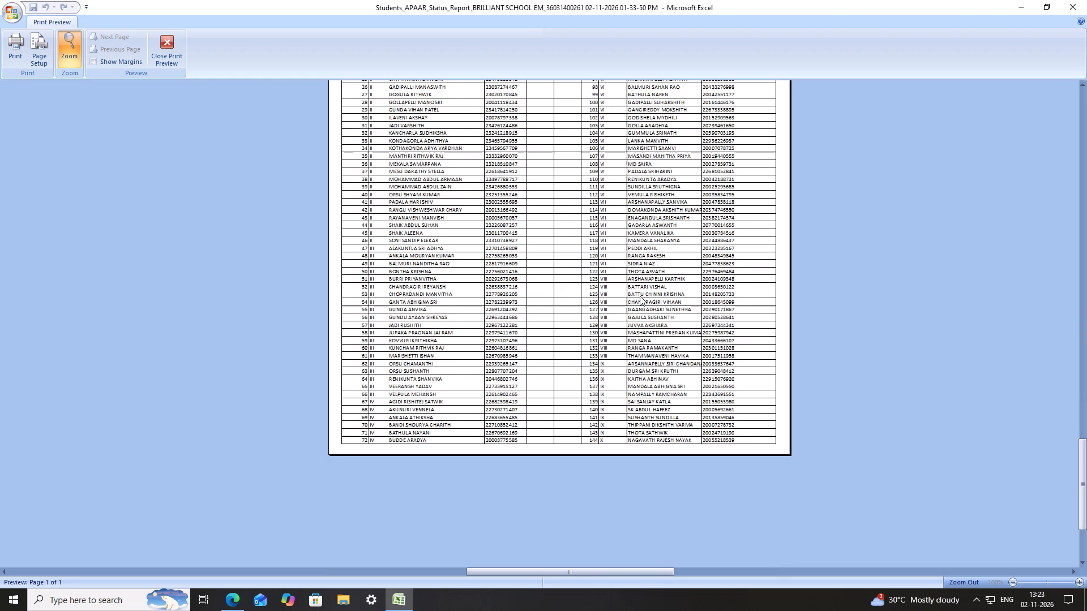
Look back over the previewed report up to its title and header rows, and close the preview.
{"action": "scroll", "coordinate": [636, 290], "scroll_direction": "up", "scroll_amount": 7}
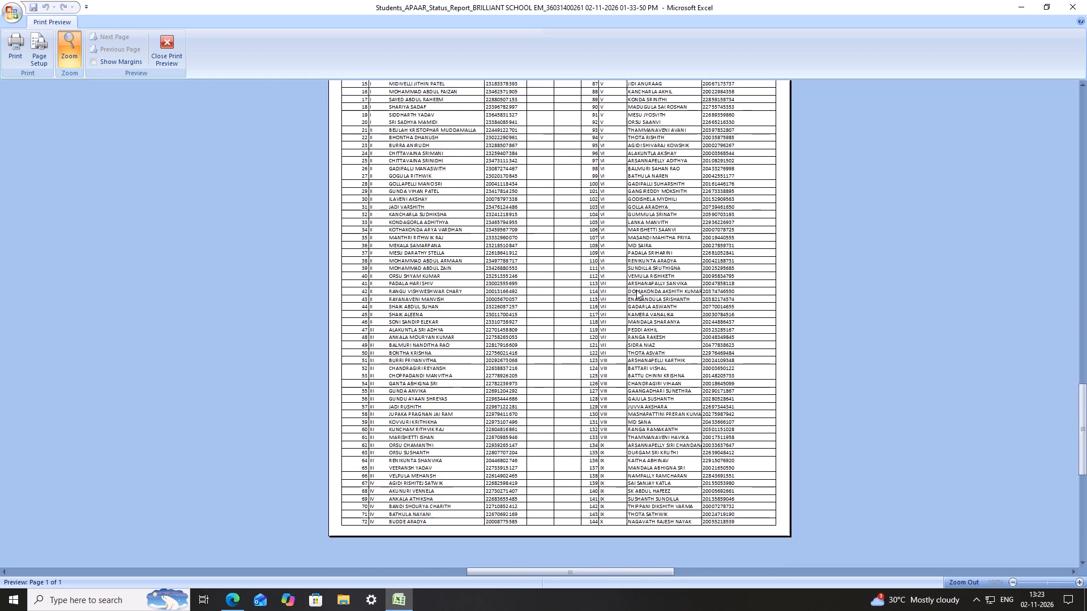
{"action": "scroll", "coordinate": [636, 290], "scroll_direction": "up", "scroll_amount": 8}
{"action": "scroll", "coordinate": [629, 299], "scroll_direction": "down", "scroll_amount": 3}
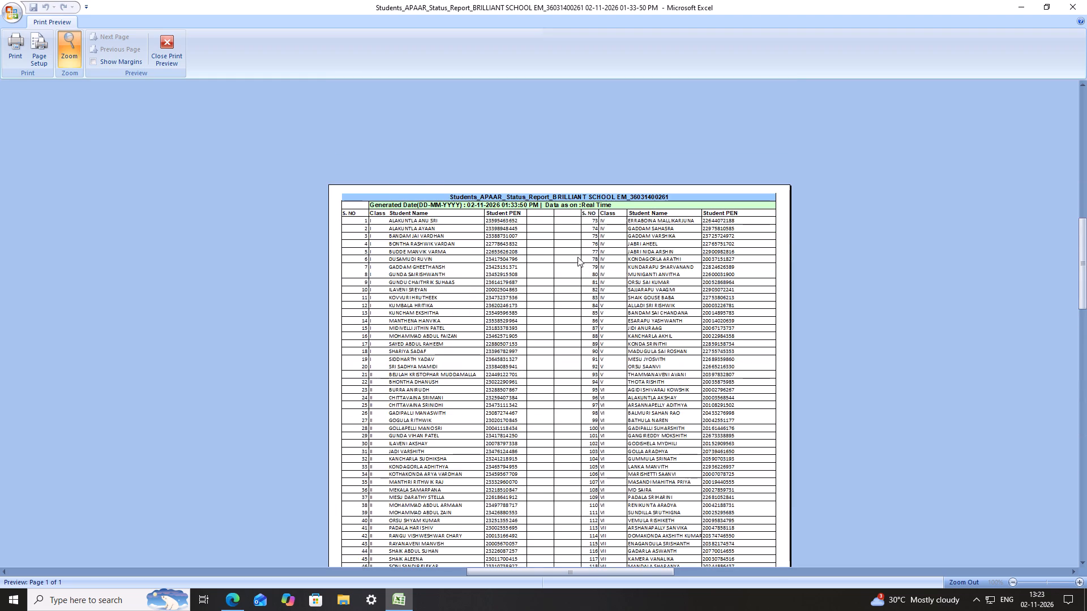
{"action": "left_click", "coordinate": [550, 239]}
{"action": "left_click", "coordinate": [1064, 12]}
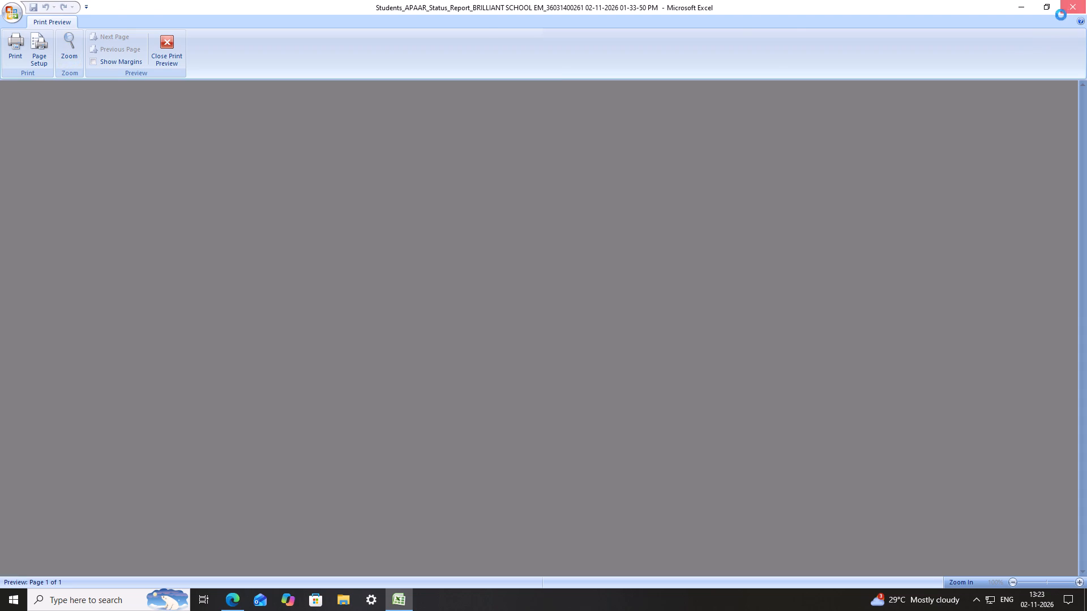
Print the active APAAR report sheet using Microsoft Print to PDF as the printer, with one copy of all pages.
{"action": "left_click", "coordinate": [0, 5]}
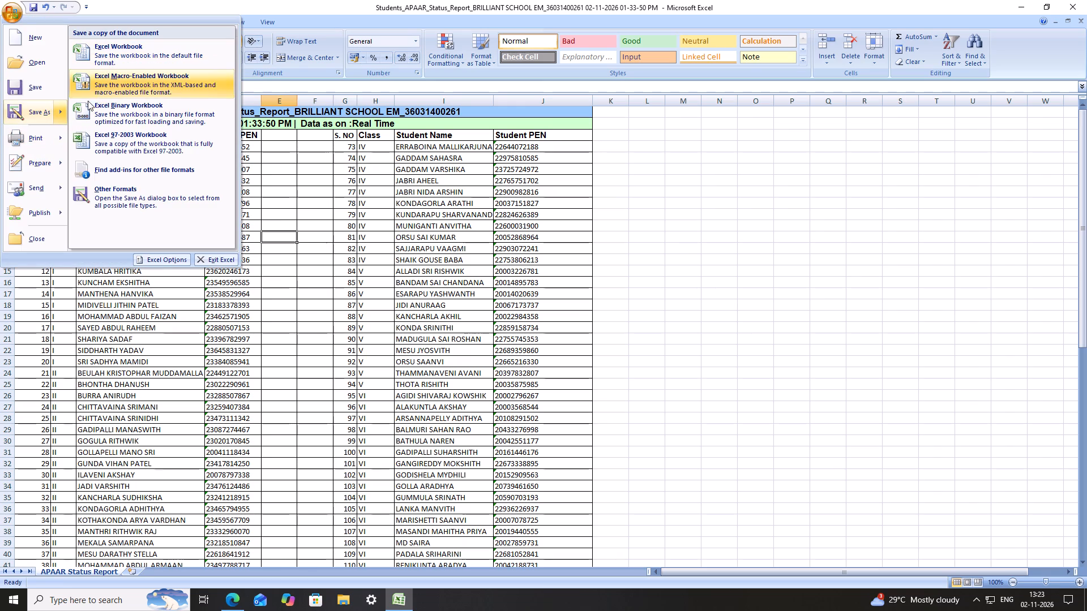
{"action": "left_click", "coordinate": [165, 60]}
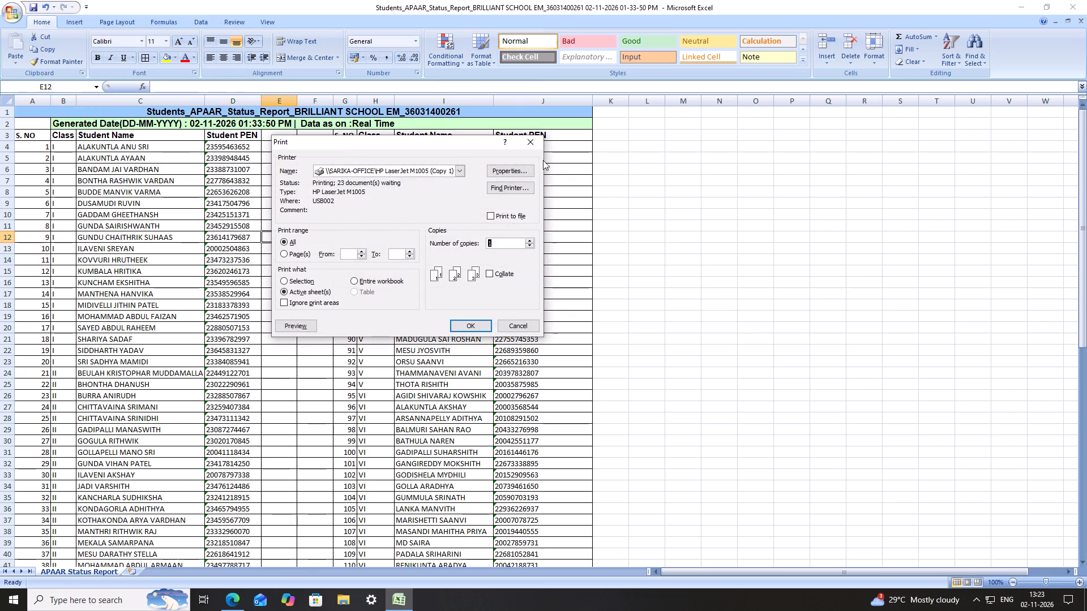
{"action": "left_click", "coordinate": [450, 166]}
{"action": "left_click", "coordinate": [464, 186]}
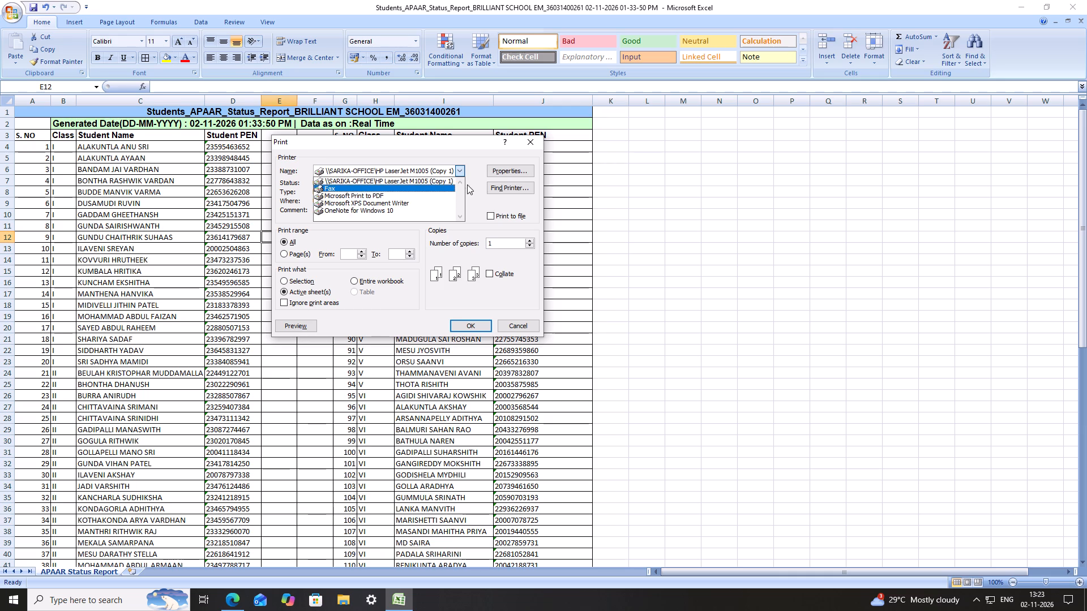
{"action": "left_click", "coordinate": [473, 180]}
{"action": "left_click", "coordinate": [461, 171]}
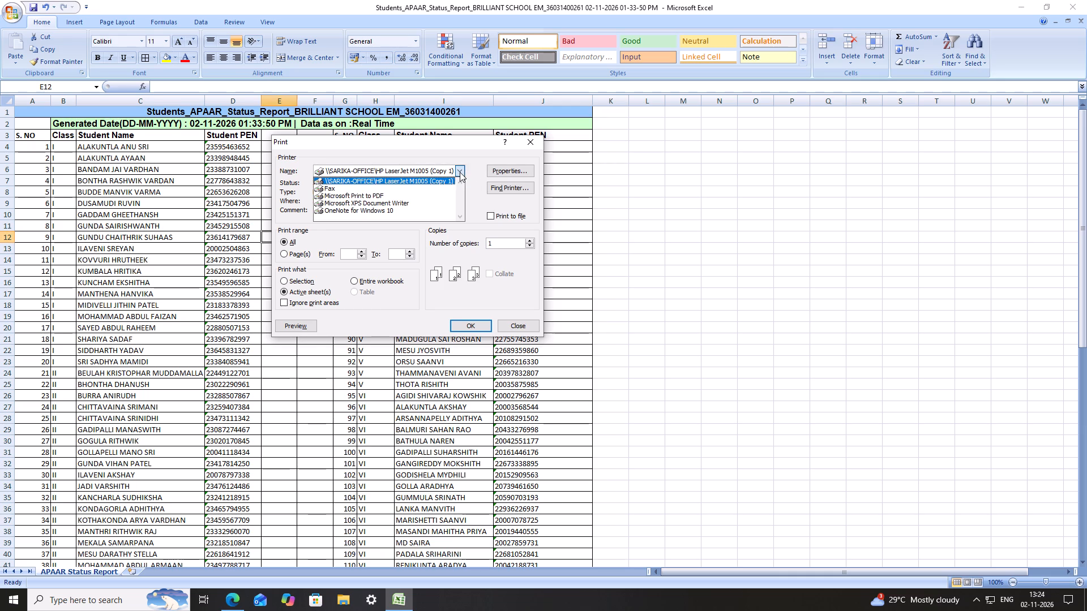
{"action": "left_click", "coordinate": [428, 192]}
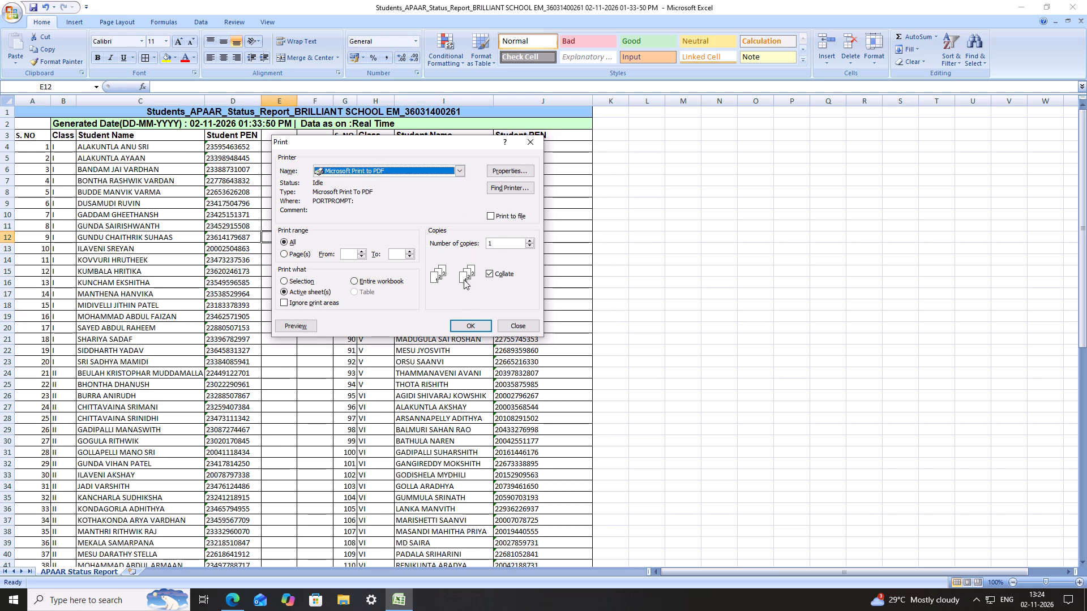
{"action": "left_click", "coordinate": [469, 323]}
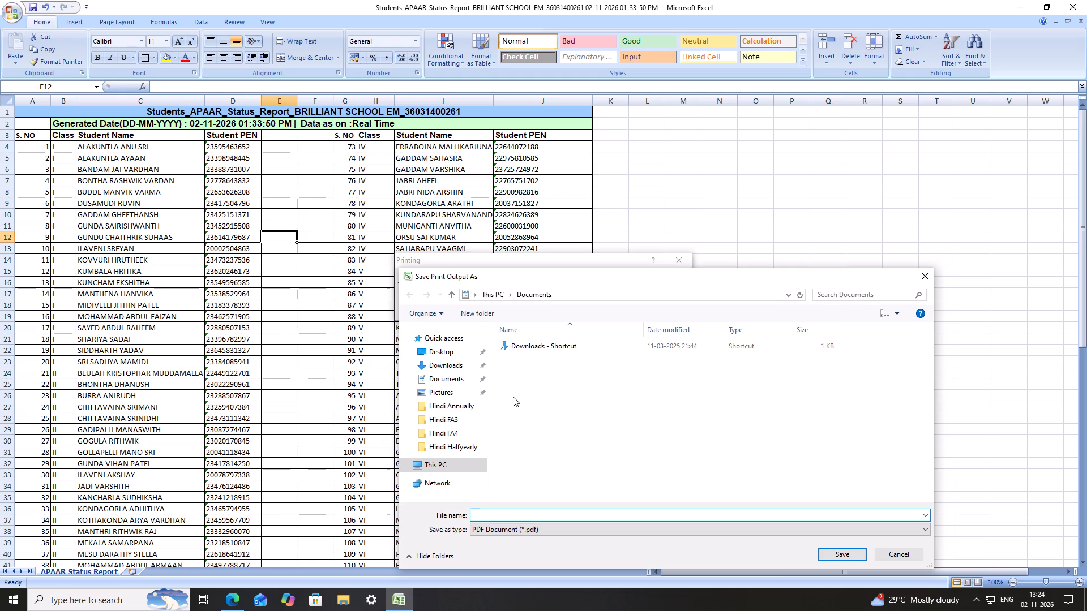
Save the PDF output to the Desktop under the file name "School studemts details".
{"action": "left_click", "coordinate": [465, 355]}
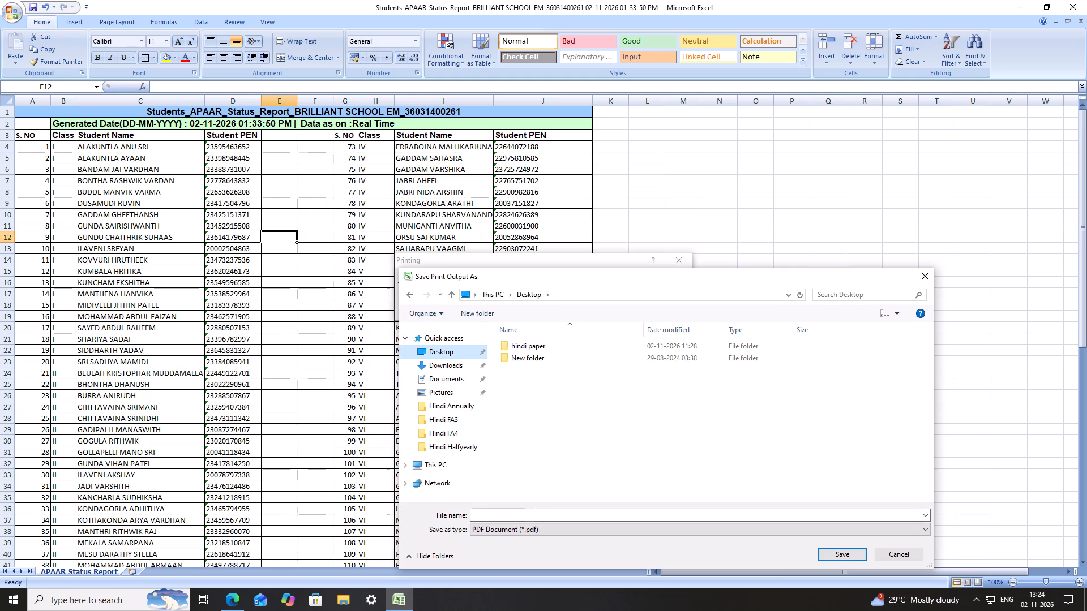
{"action": "left_click", "coordinate": [518, 519]}
{"action": "type", "text": "st"}
{"action": "key", "text": "BackSpace"}
{"action": "key", "text": "BackSpace"}
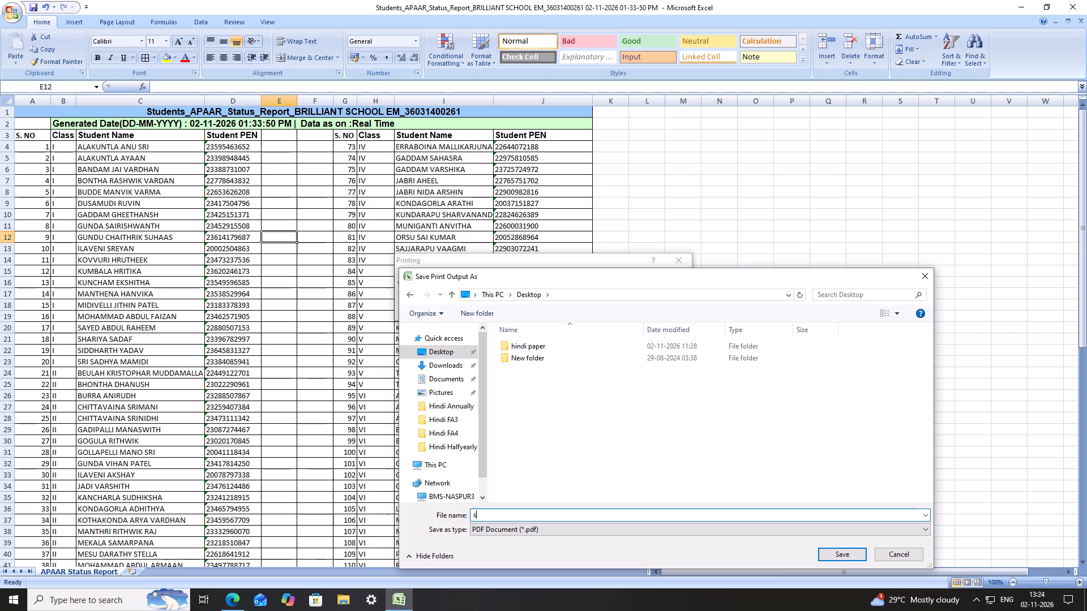
{"action": "type", "text": "Schoo;l"}
{"action": "key", "text": "BackSpace"}
{"action": "key", "text": "BackSpace"}
{"action": "type", "text": "l studemts"}
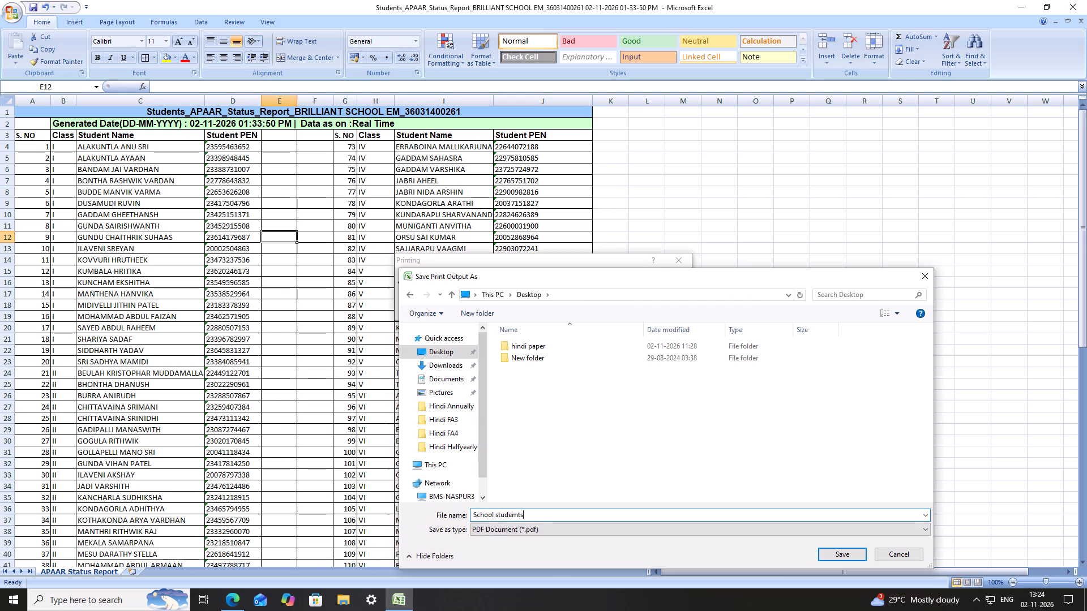
{"action": "key", "text": "space"}
{"action": "type", "text": "details"}
{"action": "key", "text": "Return"}
{"action": "key", "text": "Return"}
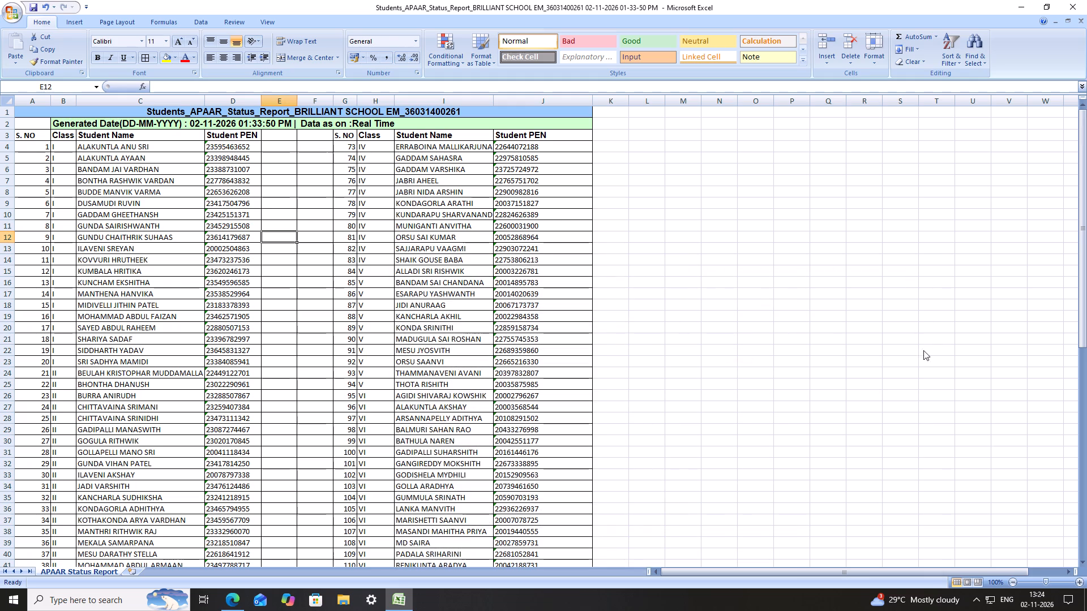
Close the Excel report and minimise the browser window to get to the desktop.
{"action": "left_click", "coordinate": [1072, 7]}
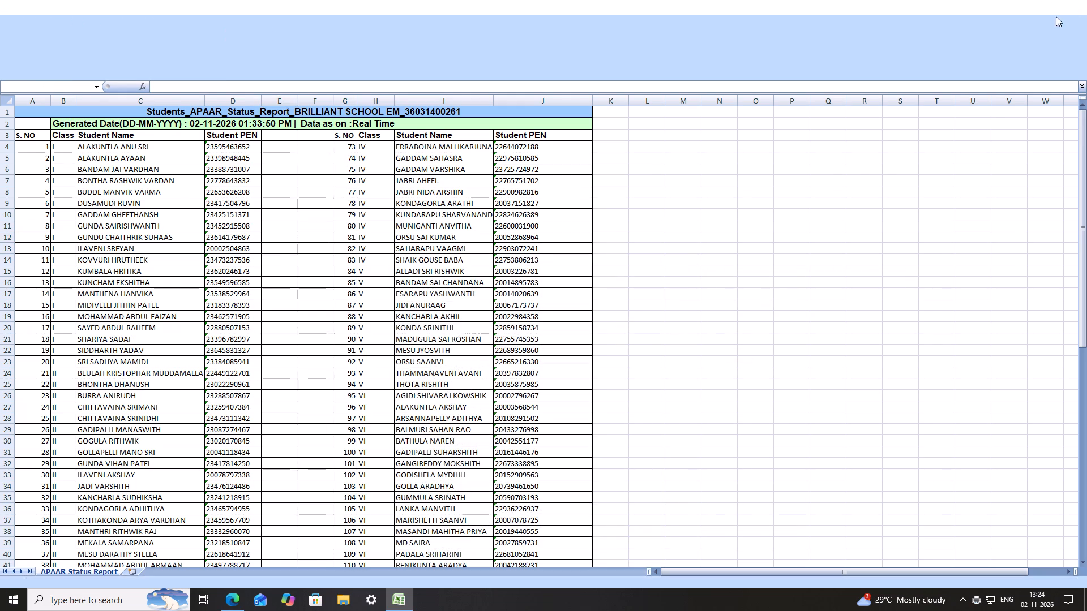
{"action": "left_click", "coordinate": [1012, 22]}
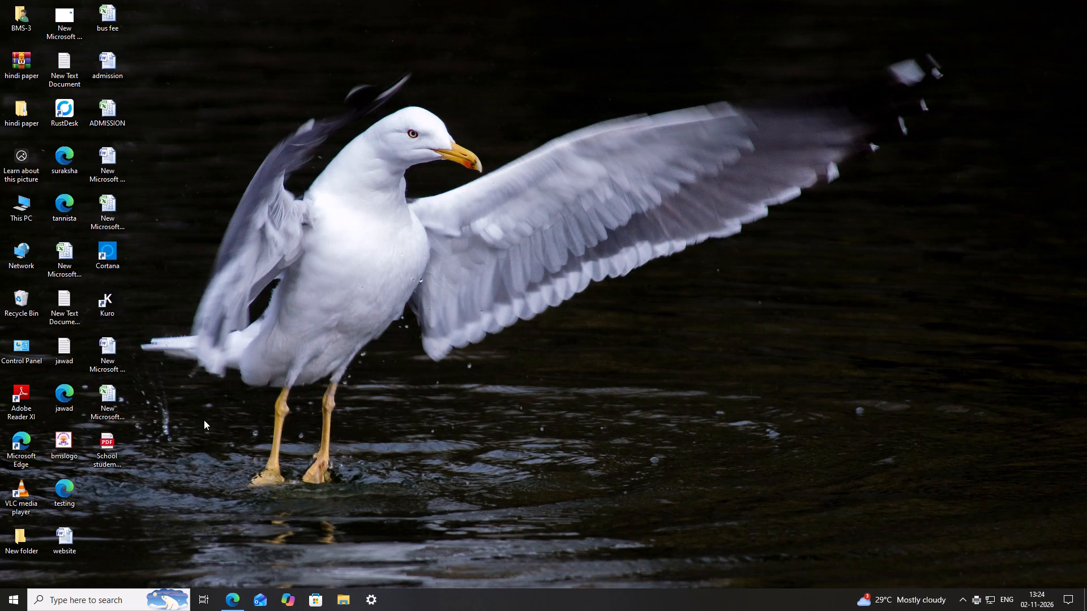
Try to open the School studemts details PDF from the desktop in Microsoft Edge, refreshing the file view.
{"action": "double_click", "coordinate": [114, 437]}
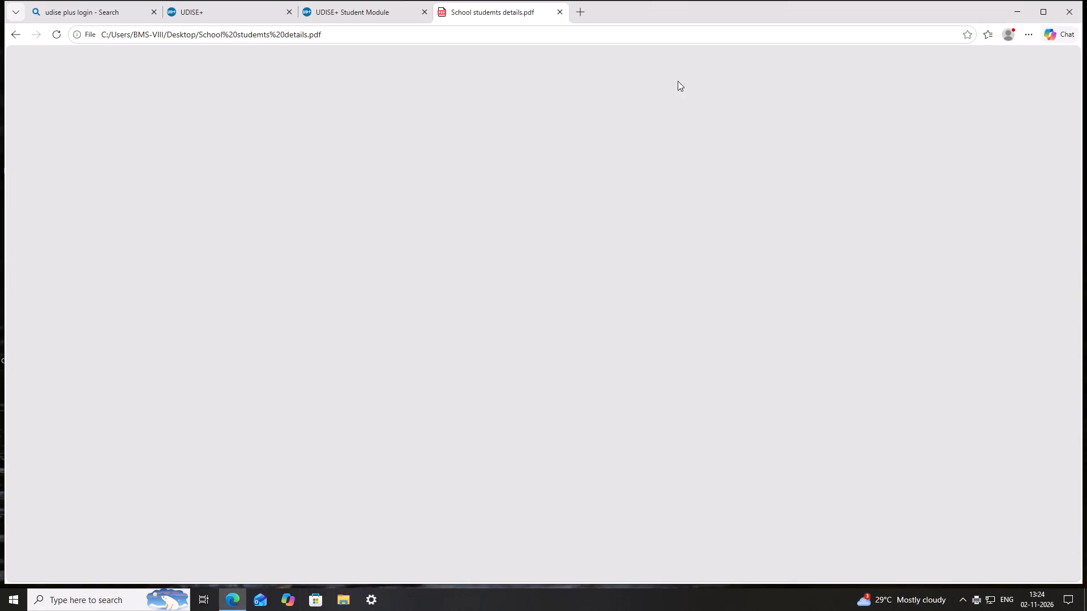
{"action": "left_click", "coordinate": [598, 334]}
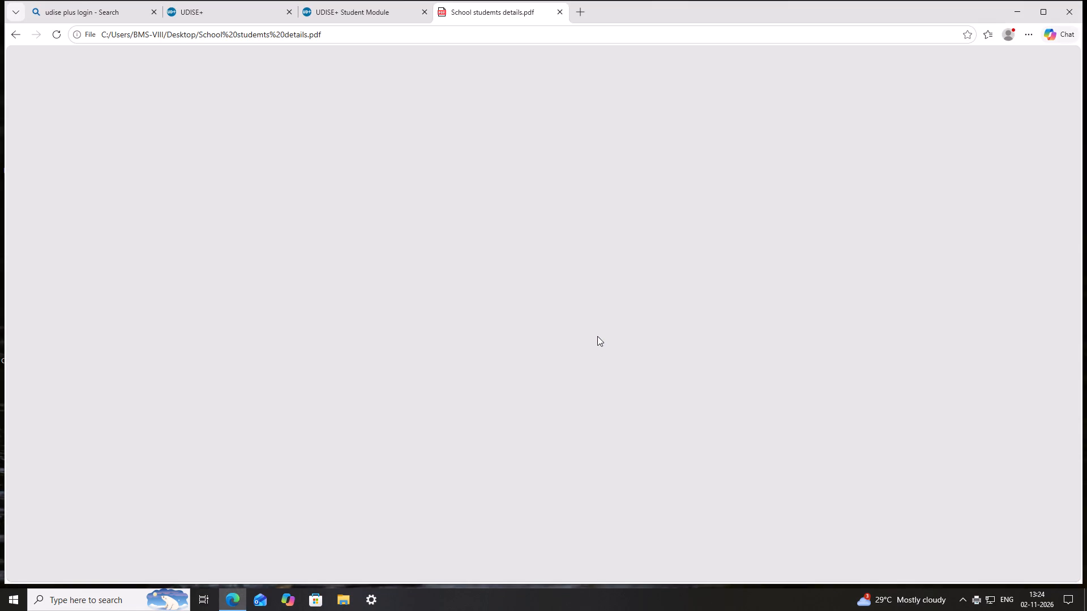
{"action": "left_click", "coordinate": [597, 337]}
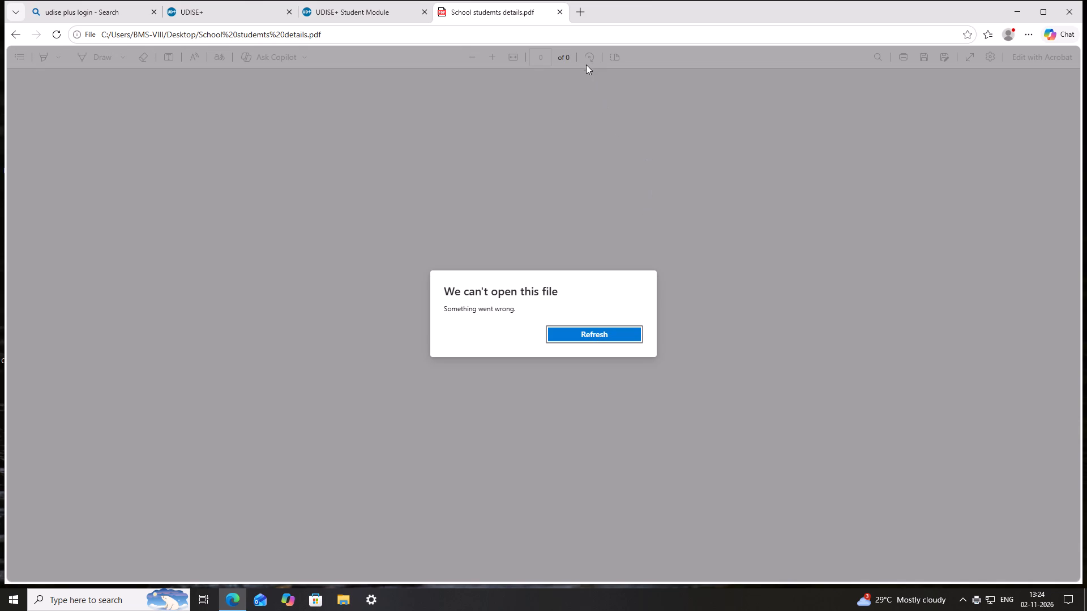
Close the Microsoft Edge window holding the School studemts details PDF and the UDISE+ pages.
{"action": "left_click", "coordinate": [1086, 0]}
{"action": "left_click", "coordinate": [1062, 18]}
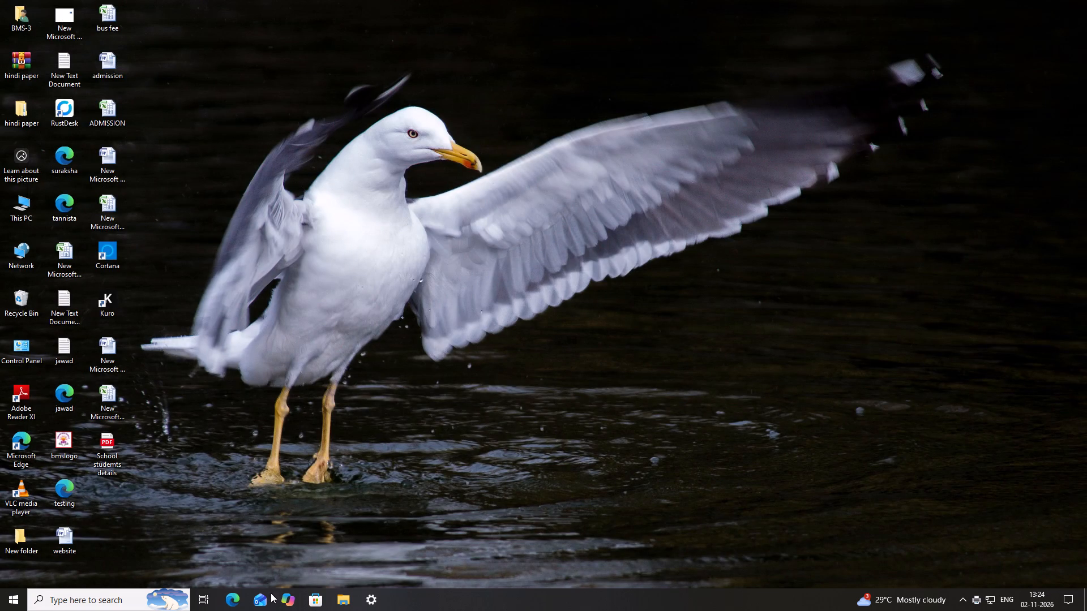
Reopen Microsoft Edge from the desktop and start a new web search or address entry.
{"action": "left_click", "coordinate": [228, 597]}
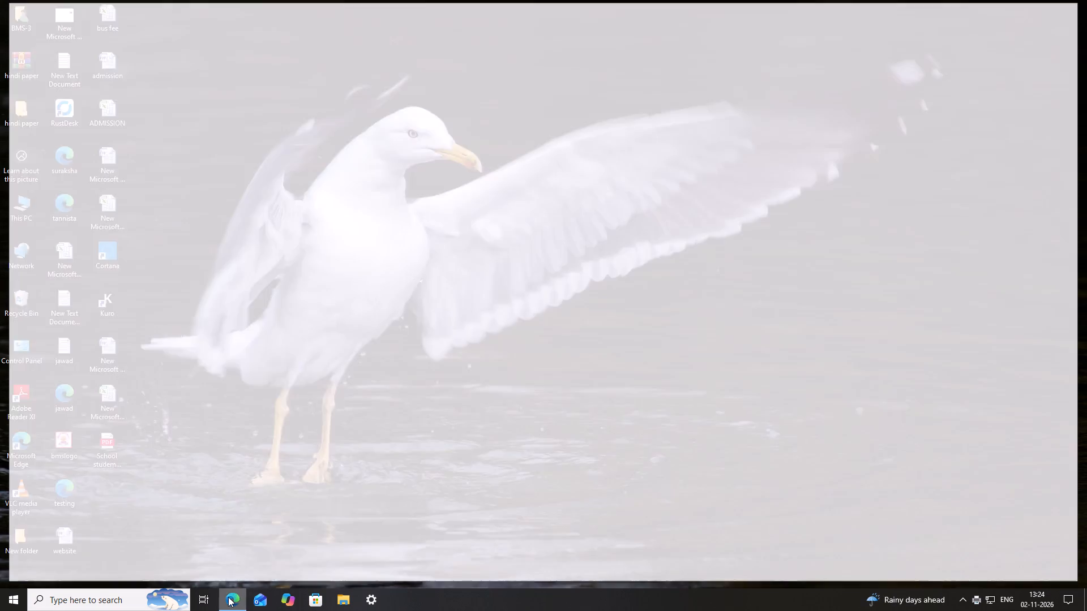
{"action": "left_click", "coordinate": [171, 35]}
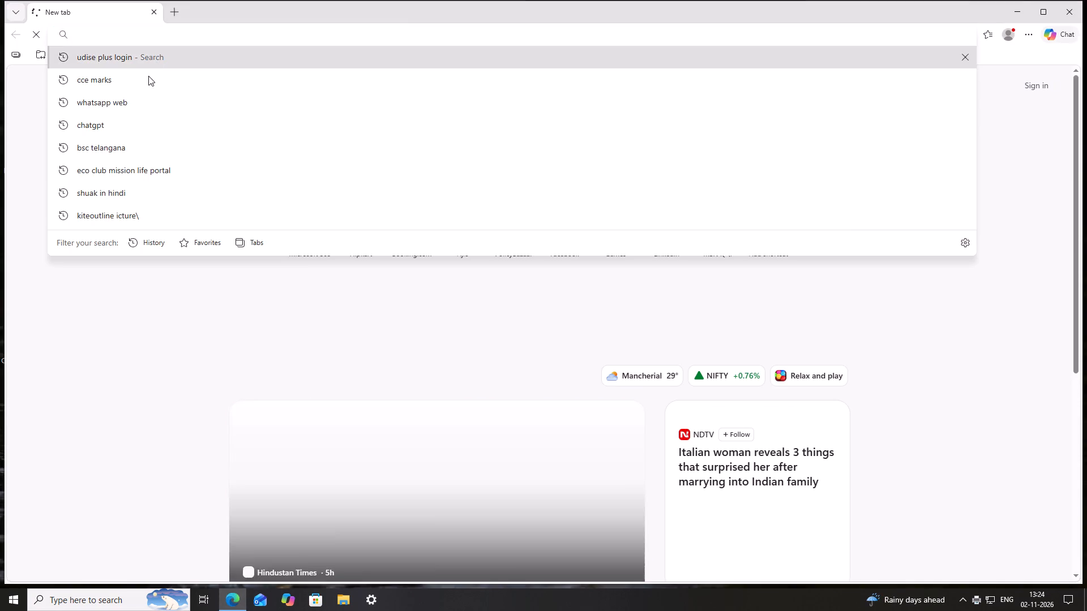
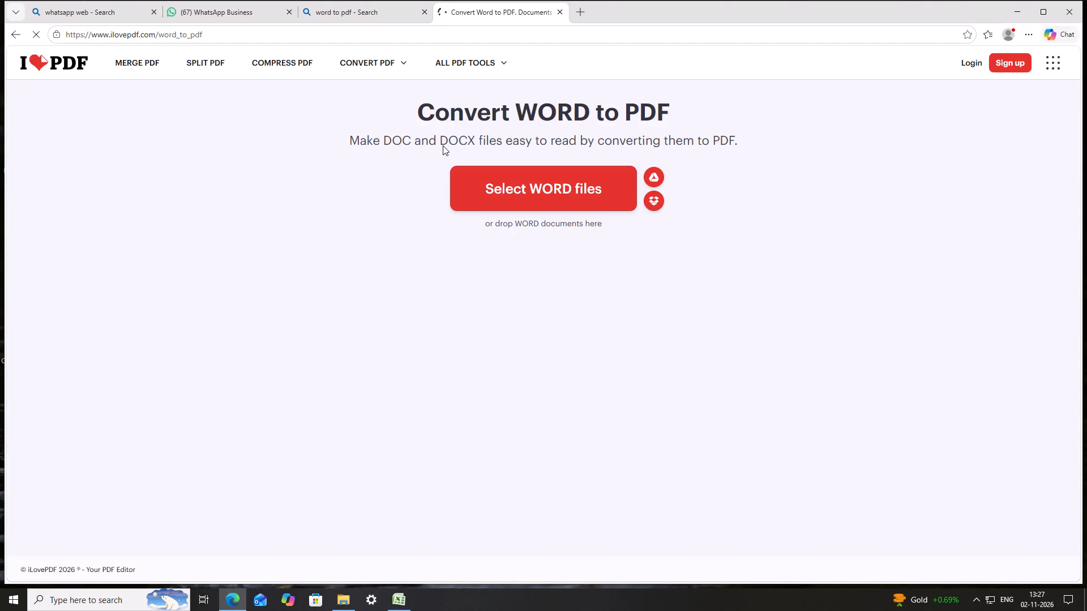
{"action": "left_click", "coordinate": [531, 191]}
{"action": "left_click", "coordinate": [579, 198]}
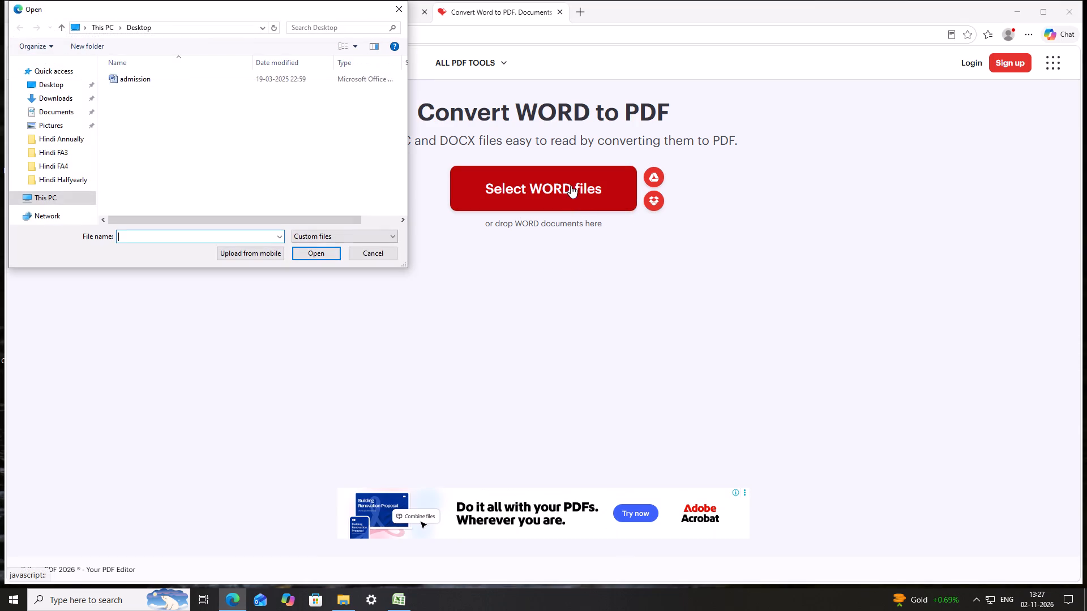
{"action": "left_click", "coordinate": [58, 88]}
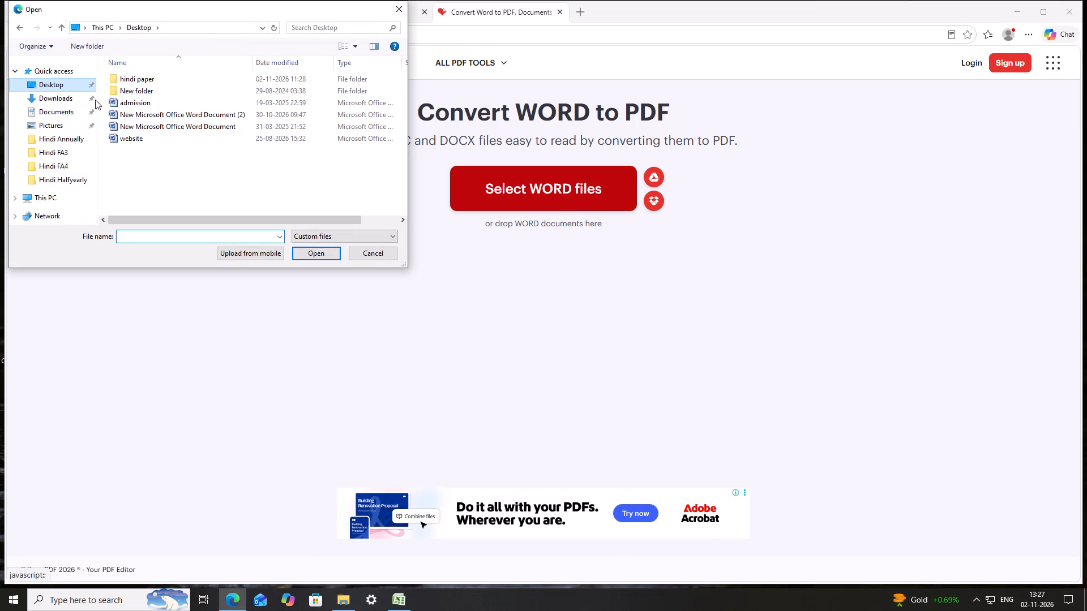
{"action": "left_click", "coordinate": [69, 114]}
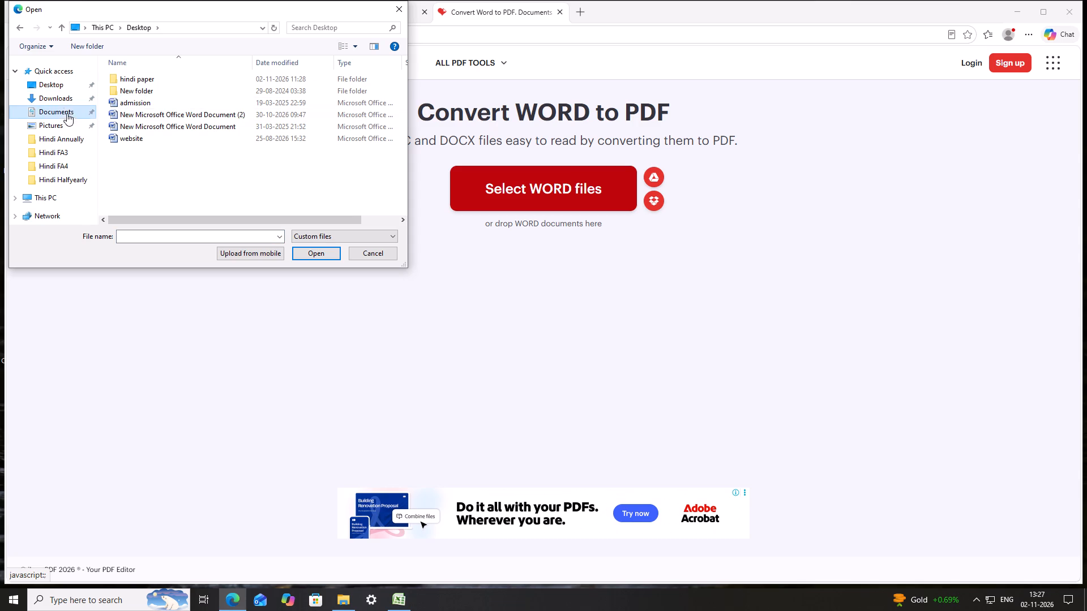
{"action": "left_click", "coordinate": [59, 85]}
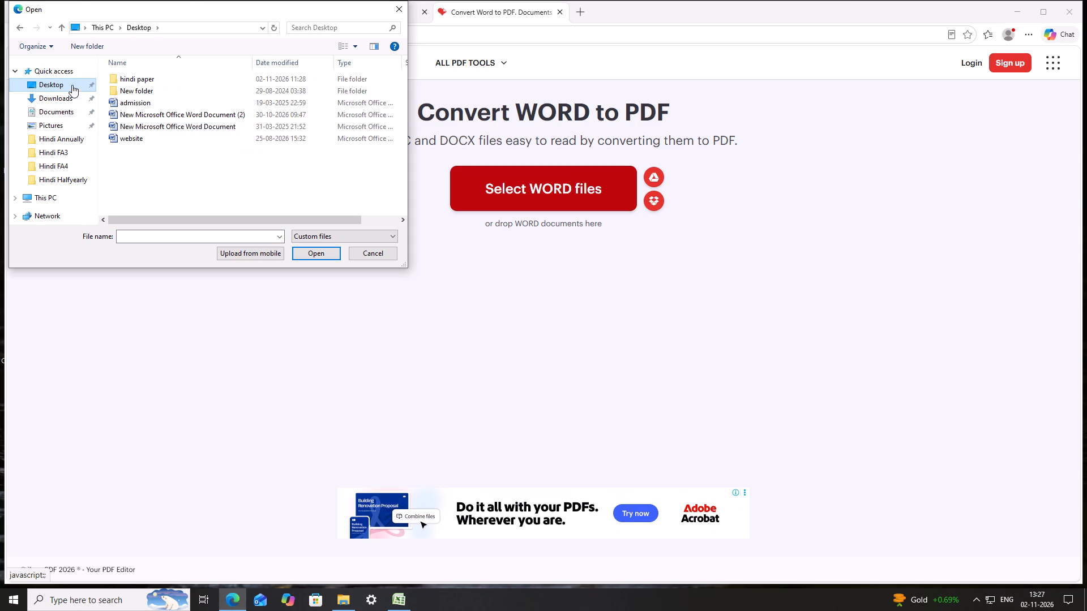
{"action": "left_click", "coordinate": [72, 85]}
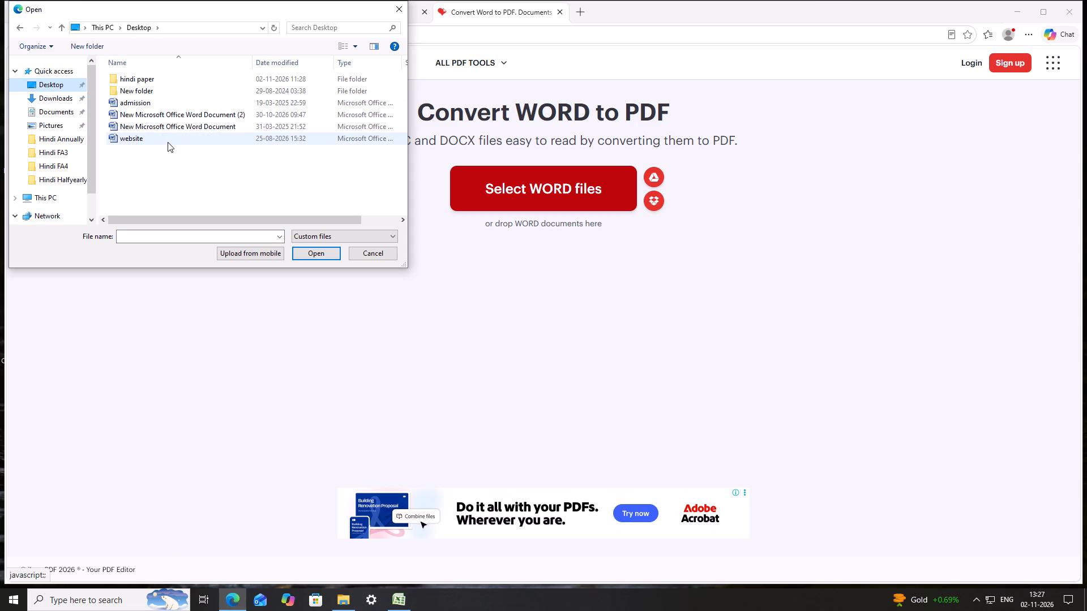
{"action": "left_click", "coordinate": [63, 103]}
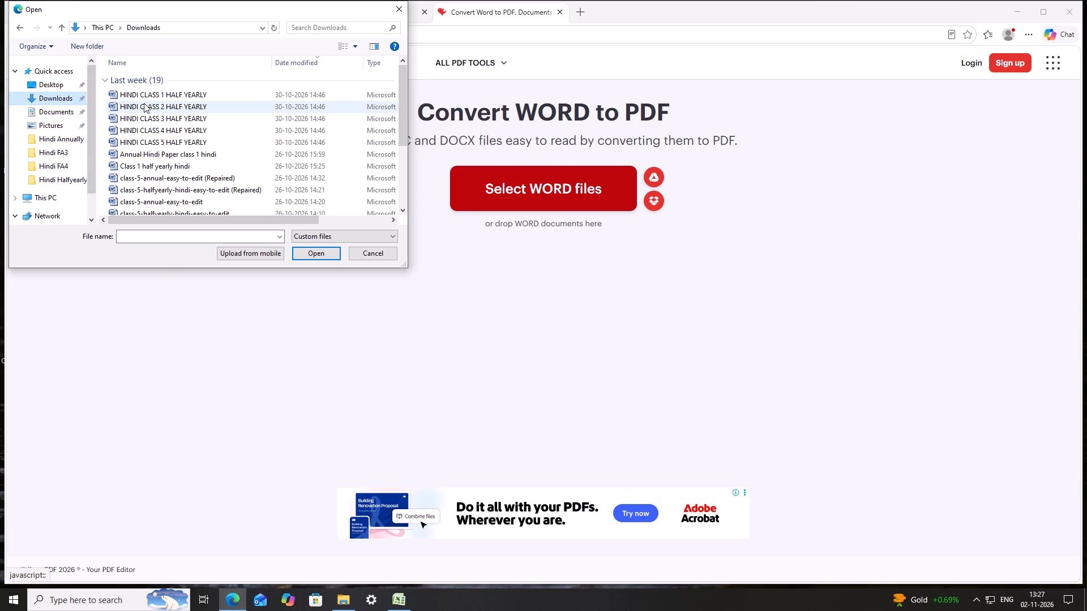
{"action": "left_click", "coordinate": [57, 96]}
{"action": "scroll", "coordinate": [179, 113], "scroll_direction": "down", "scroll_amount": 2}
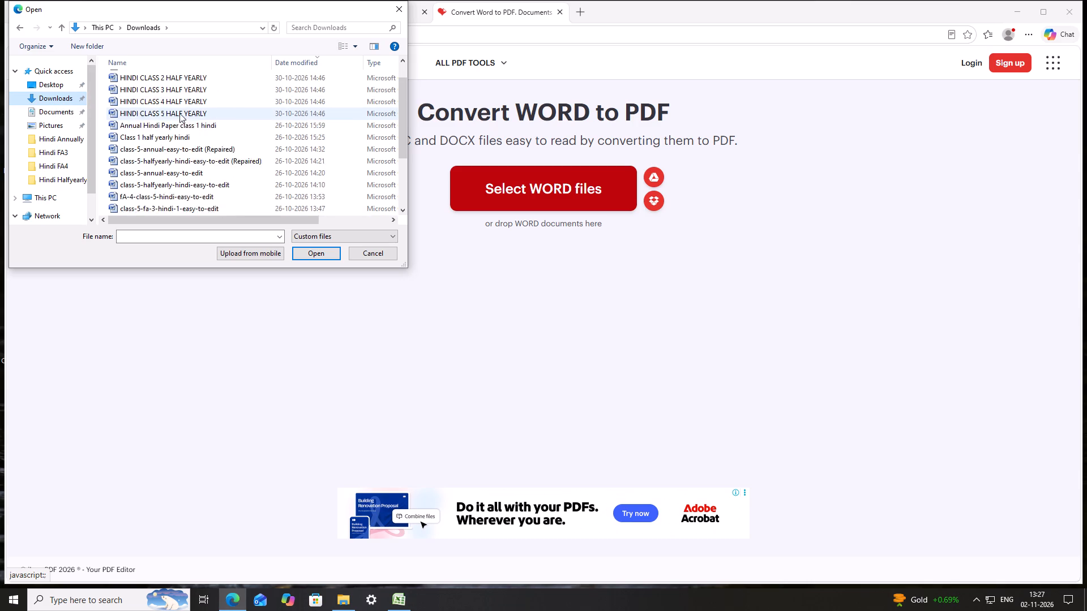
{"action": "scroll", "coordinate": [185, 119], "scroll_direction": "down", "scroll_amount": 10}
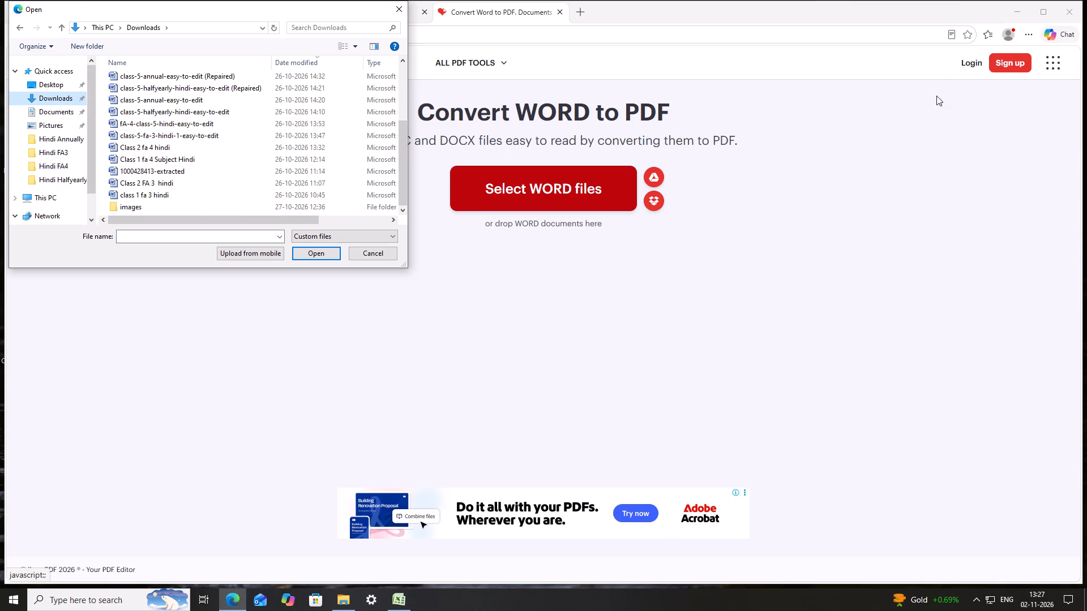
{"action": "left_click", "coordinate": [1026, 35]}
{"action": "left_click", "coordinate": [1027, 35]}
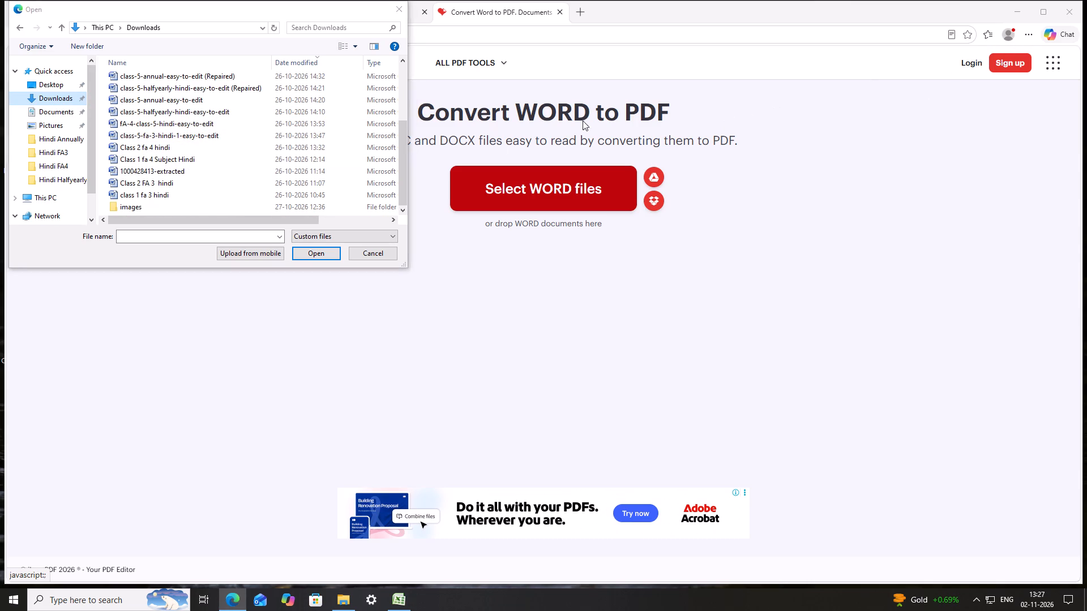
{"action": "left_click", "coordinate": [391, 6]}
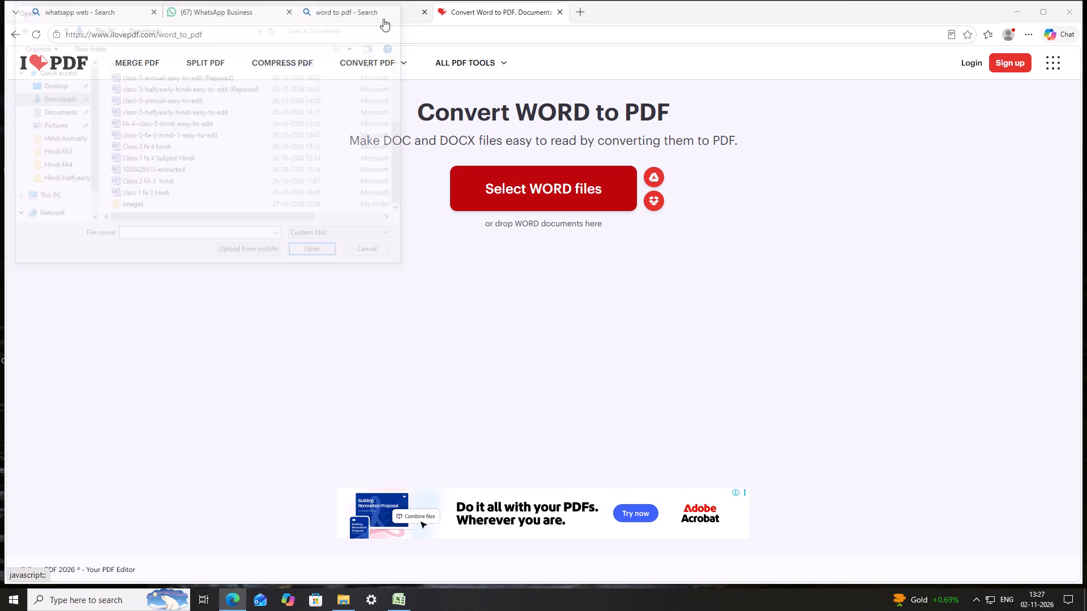
Return to the web search results, search for "excel to pdf" and open iLovePDF's Excel to PDF converter.
{"action": "left_click", "coordinate": [14, 41]}
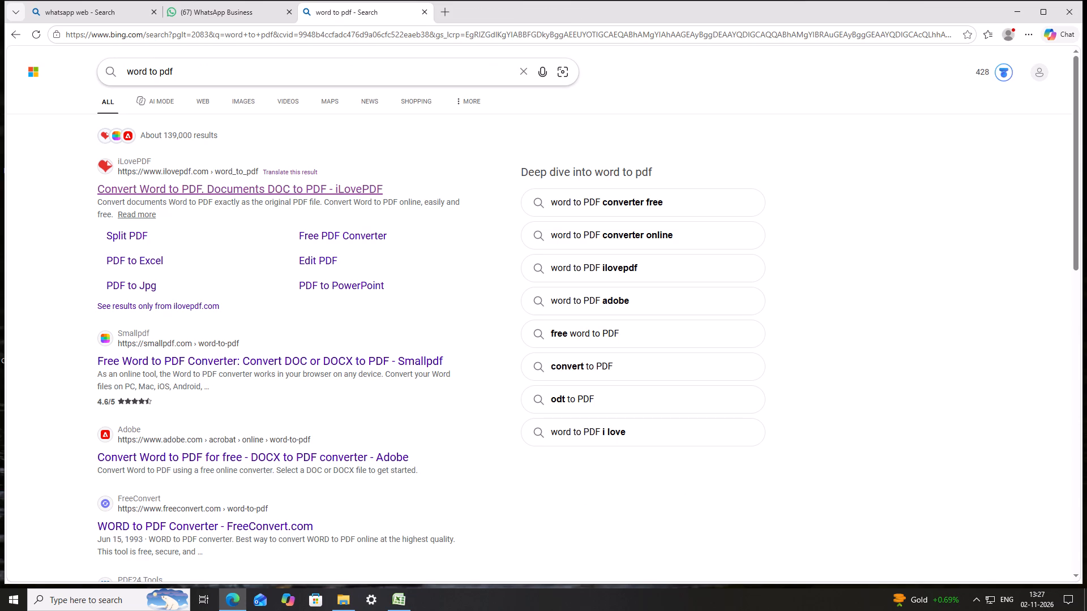
{"action": "left_click_drag", "start_coordinate": [148, 72], "coordinate": [65, 77]}
{"action": "key", "text": "e"}
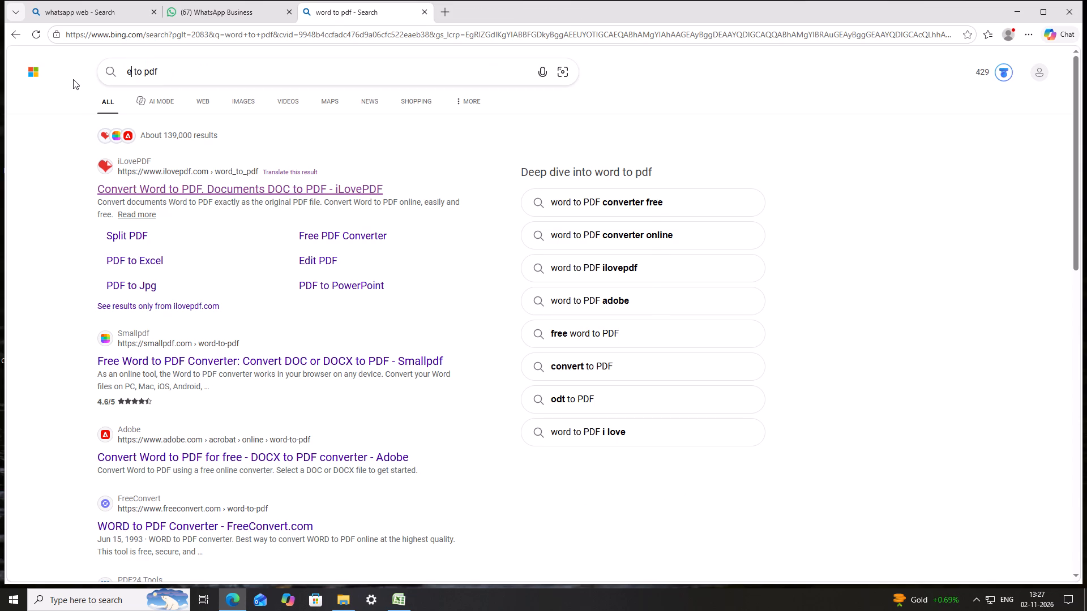
{"action": "type", "text": "xce"}
{"action": "key", "text": "l"}
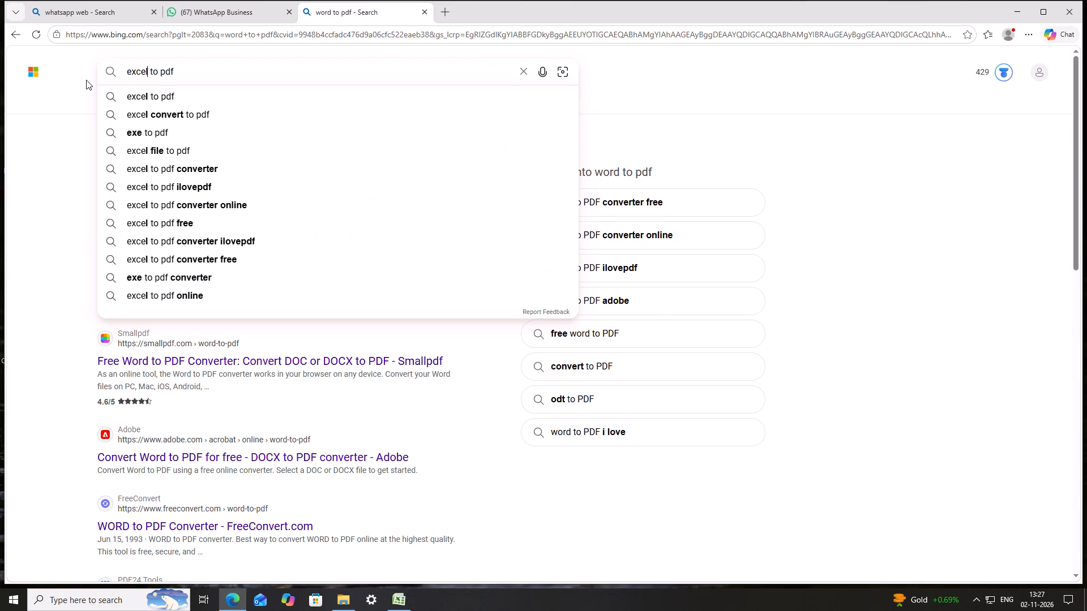
{"action": "key", "text": "space"}
{"action": "key", "text": "Return"}
{"action": "left_click", "coordinate": [220, 184]}
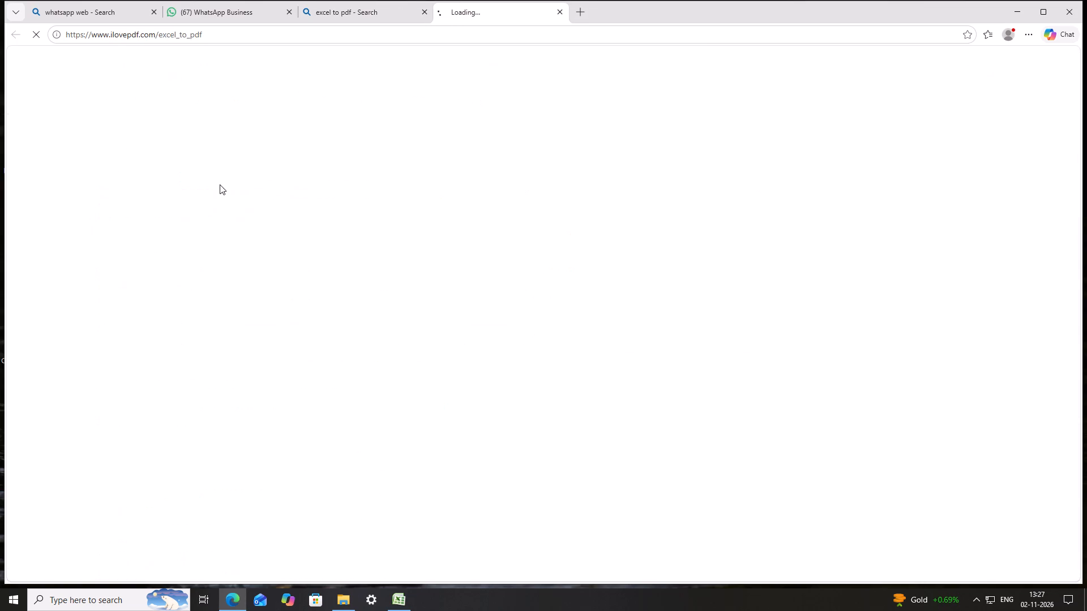
Choose the most recent Students_APAAR_Status_Report workbook from the Downloads folder and convert it to PDF.
{"action": "left_click", "coordinate": [499, 181]}
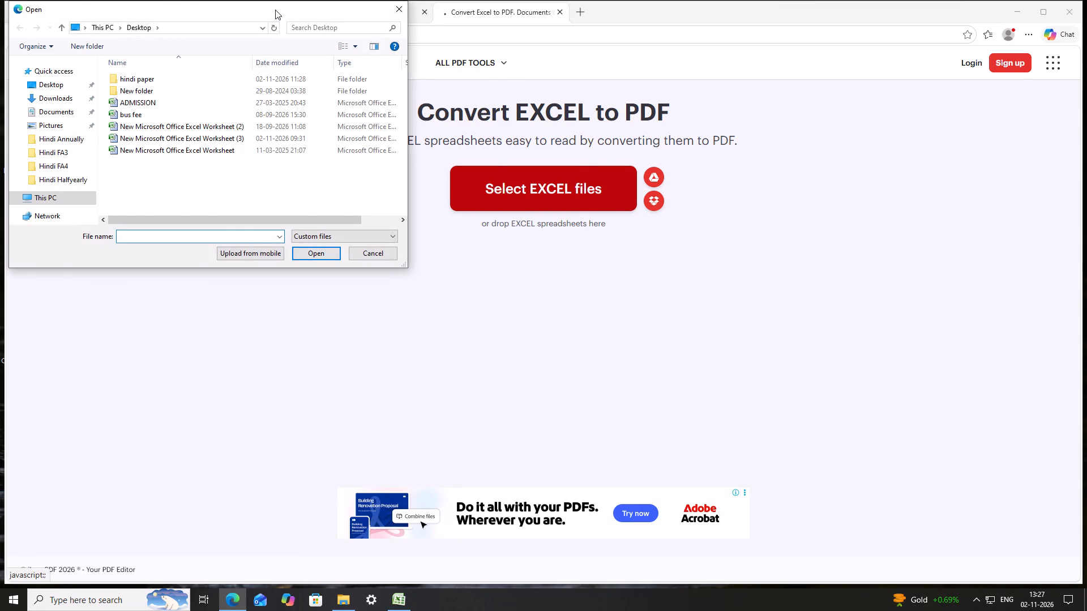
{"action": "left_click_drag", "start_coordinate": [275, 10], "coordinate": [510, 163]}
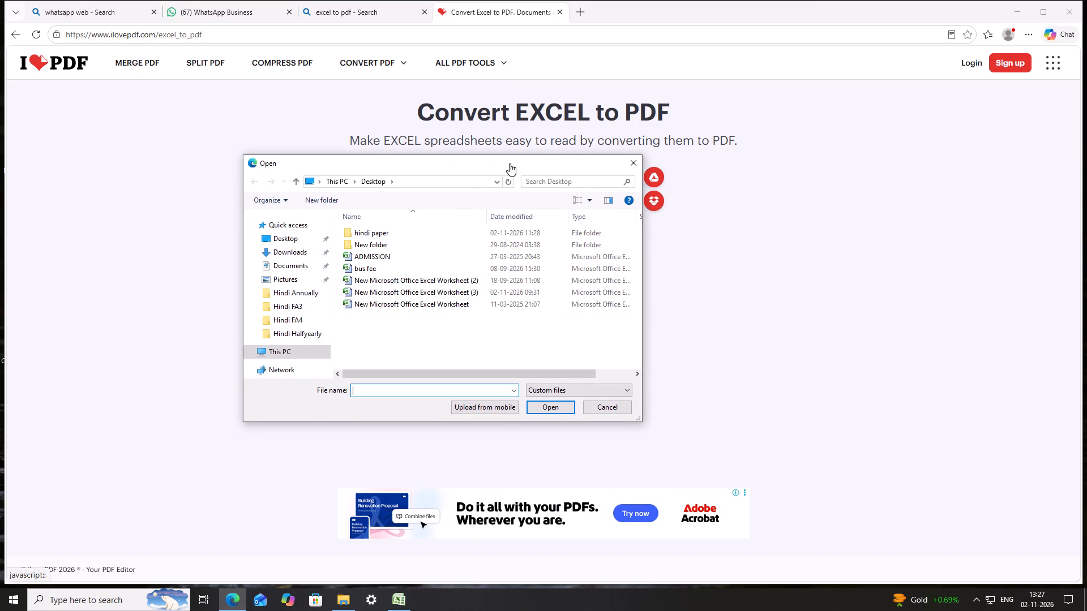
{"action": "left_click_drag", "start_coordinate": [510, 163], "coordinate": [509, 163]}
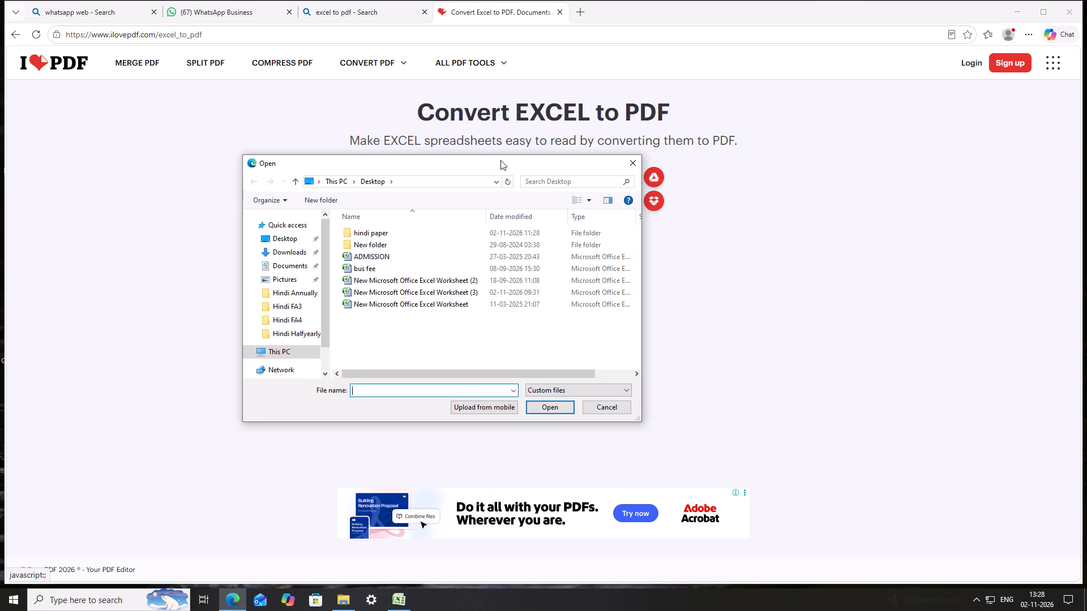
{"action": "left_click", "coordinate": [292, 257]}
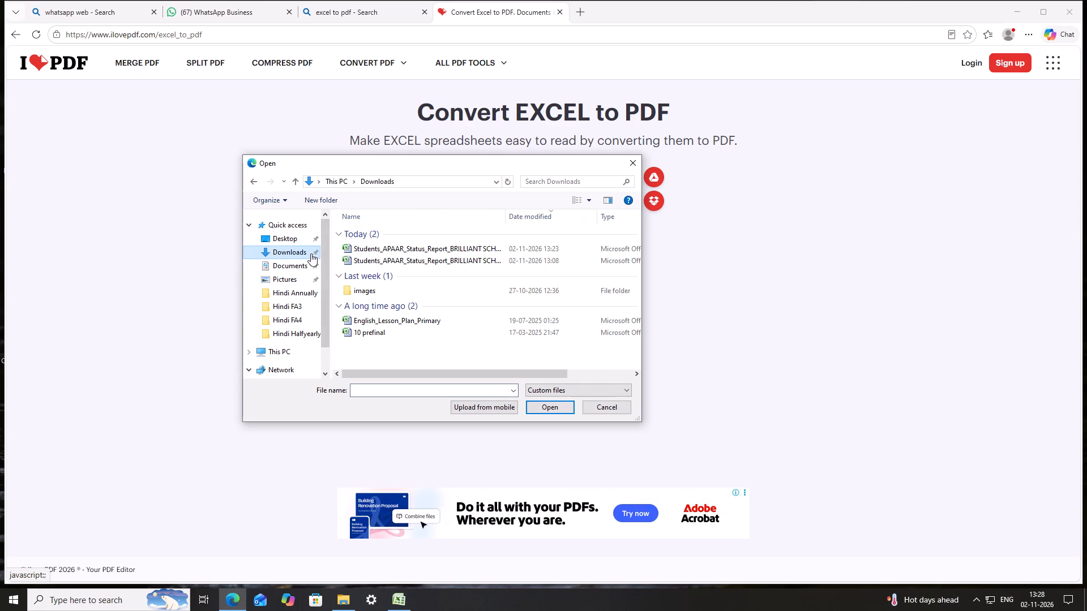
{"action": "left_click", "coordinate": [388, 250]}
{"action": "left_click", "coordinate": [546, 403]}
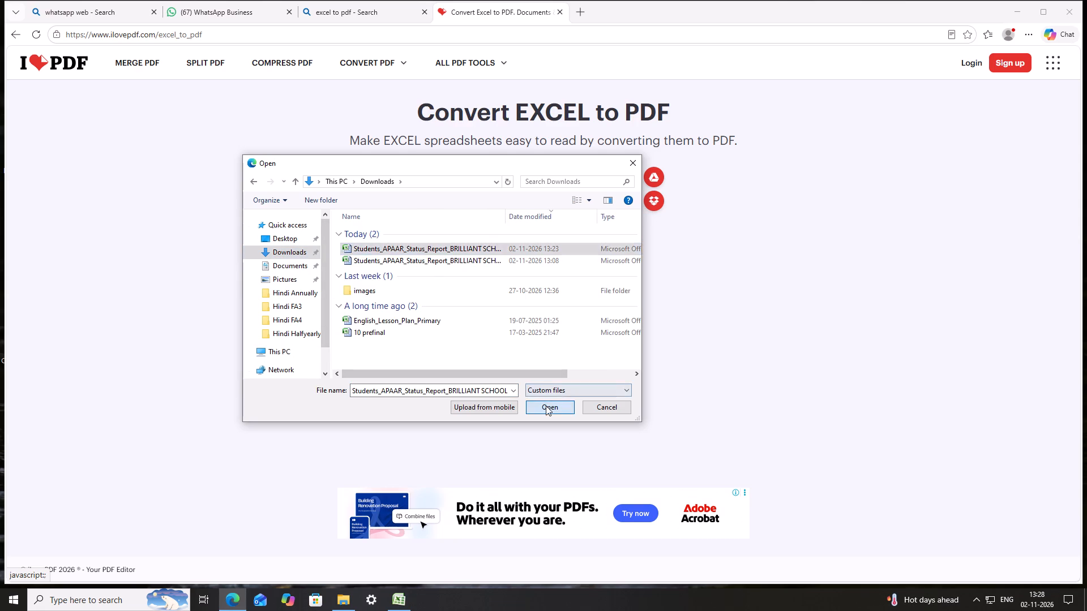
{"action": "left_click", "coordinate": [910, 541]}
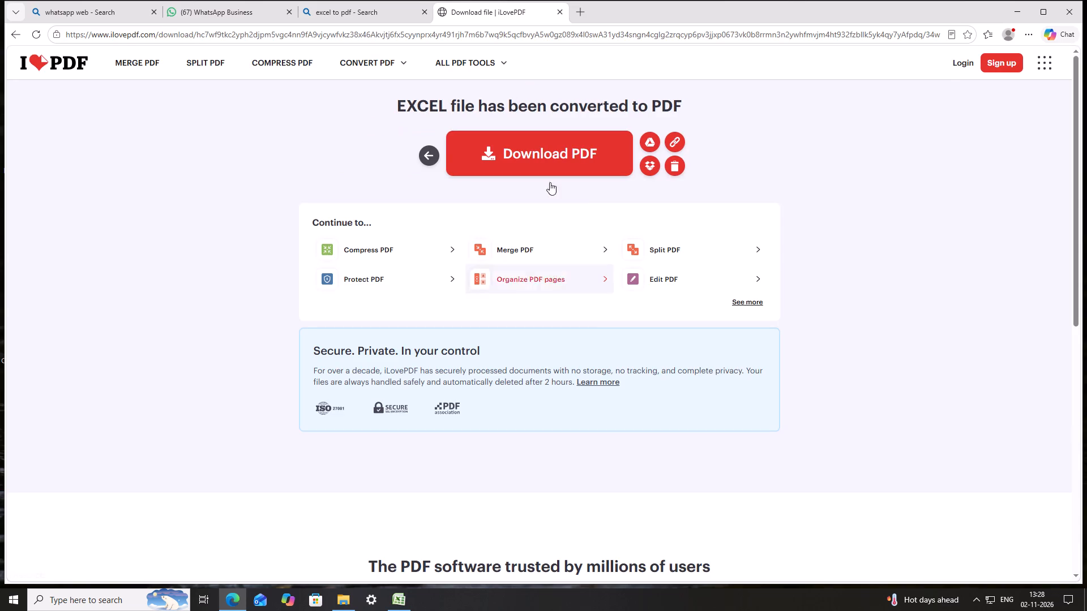
Download the converted APAAR status report PDF and open it to check the student list from top to bottom.
{"action": "left_click", "coordinate": [547, 145]}
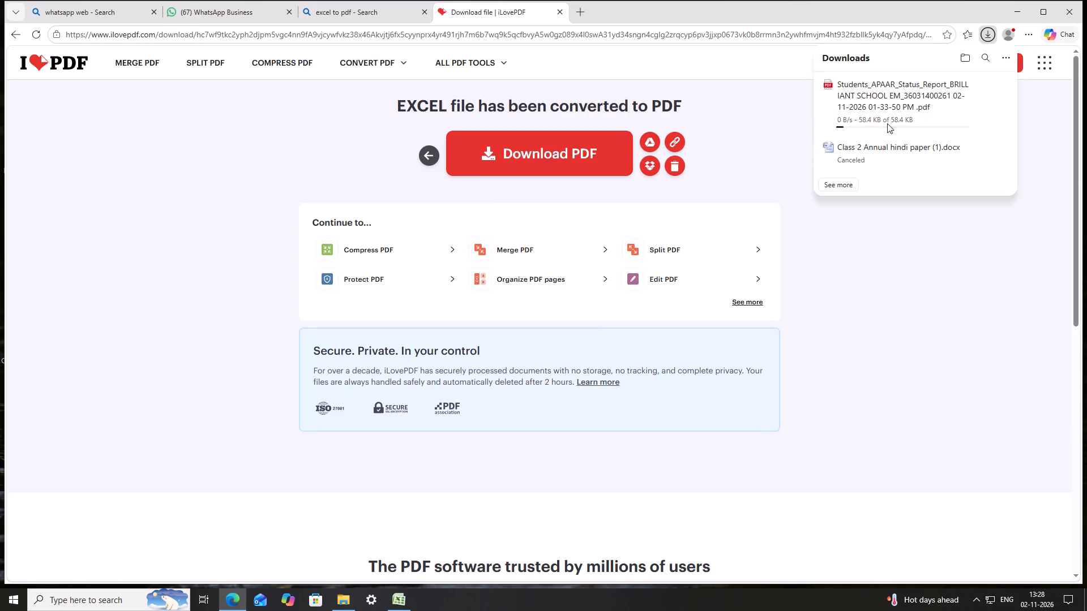
{"action": "left_click", "coordinate": [934, 93]}
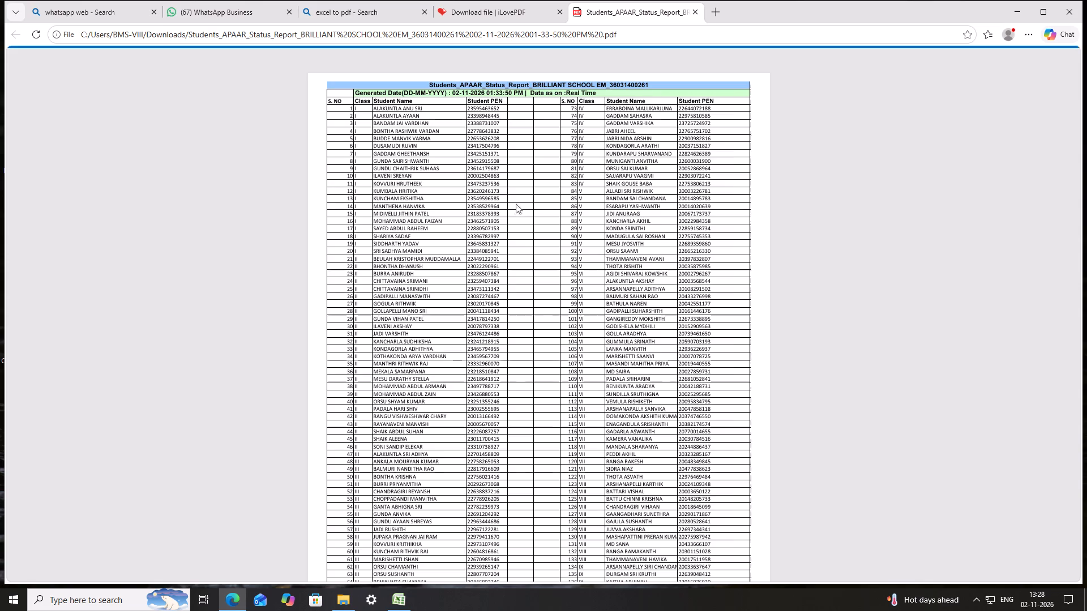
{"action": "scroll", "coordinate": [517, 216], "scroll_direction": "down", "scroll_amount": 14}
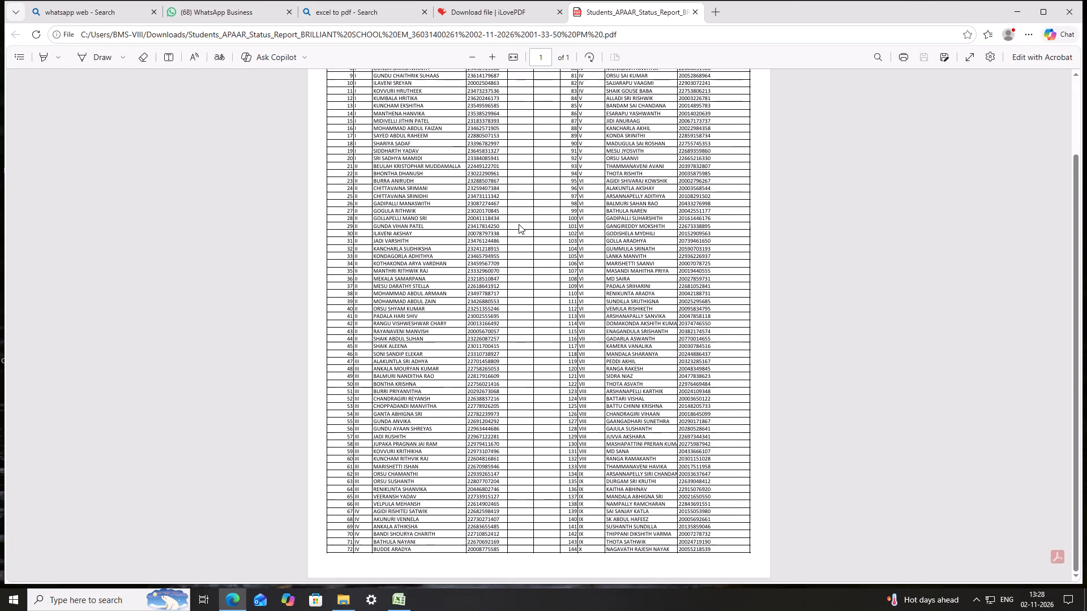
{"action": "scroll", "coordinate": [519, 225], "scroll_direction": "up", "scroll_amount": 7}
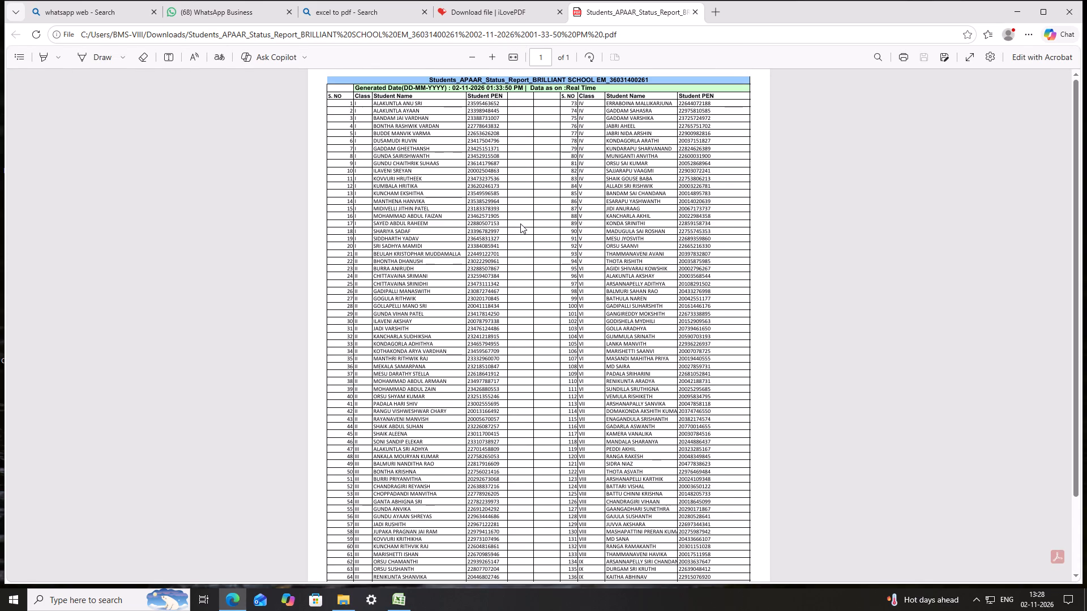